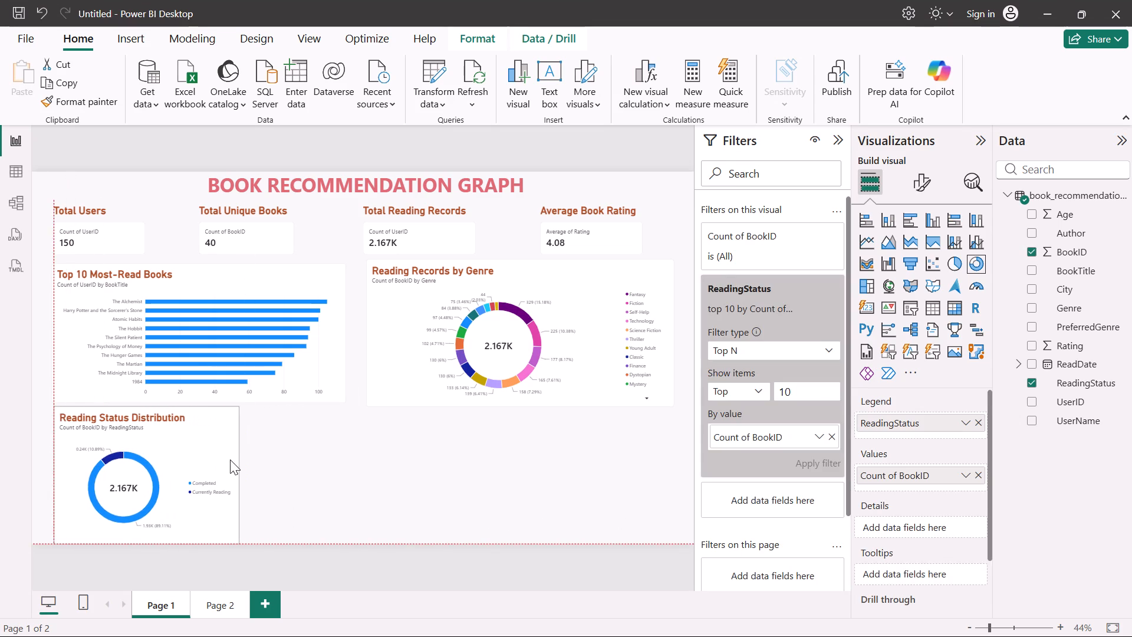
pyautogui.moveTo(230, 459); pyautogui.dragTo(229, 459)
pyautogui.moveTo(238, 472); pyautogui.dragTo(283, 472)
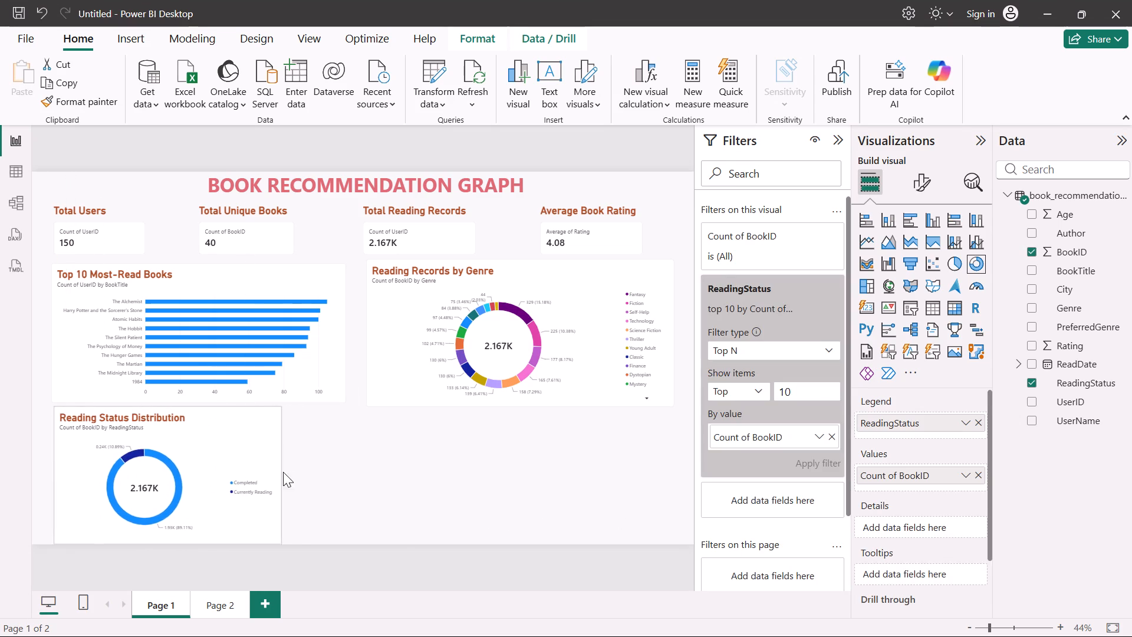
pyautogui.moveTo(283, 472); pyautogui.dragTo(274, 474)
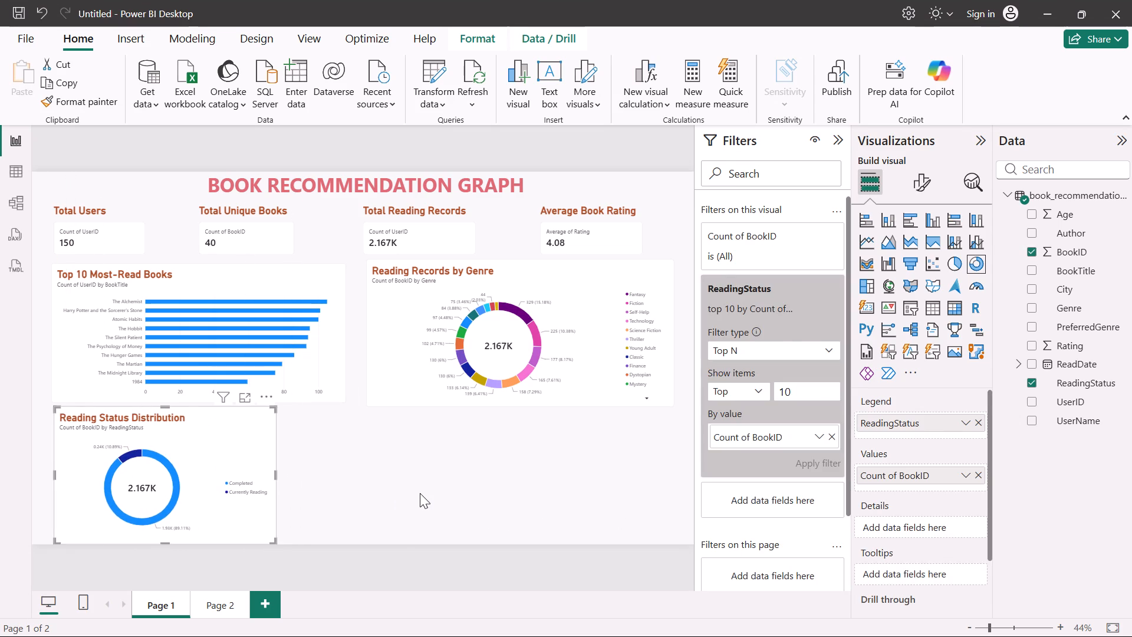
pyautogui.click(420, 493)
# Check the City, Genre and Reading Status slicers on the report's Page 2.
pyautogui.click(205, 612)
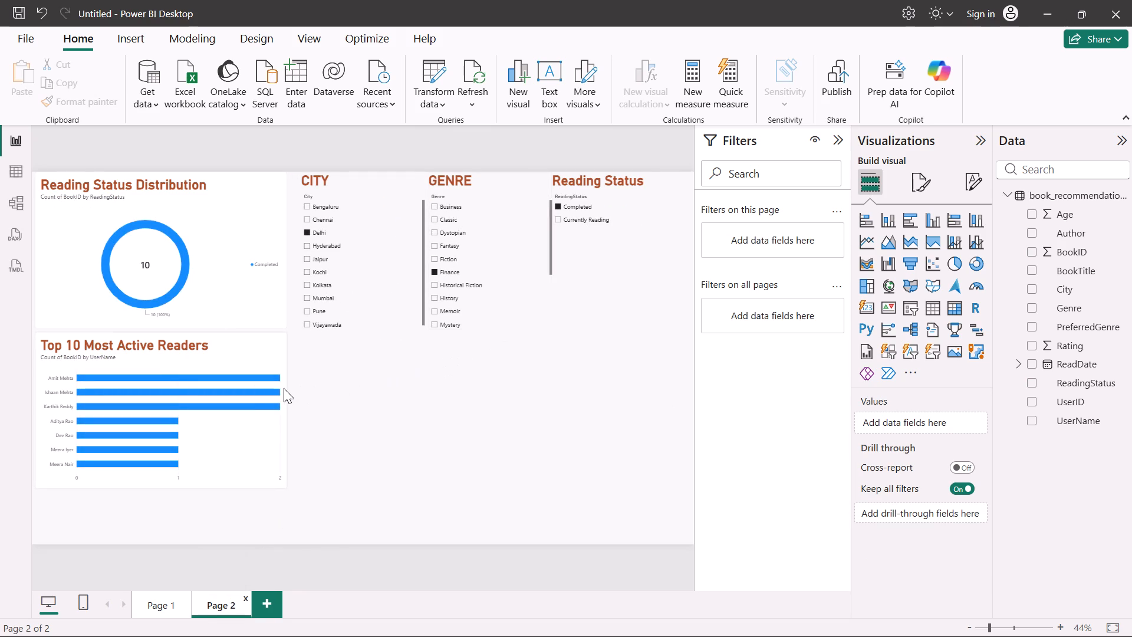
pyautogui.hotkey('alt', 'Tab')
pyautogui.hotkey('alt', 'Tab')
pyautogui.hotkey('alt', 'Tab')
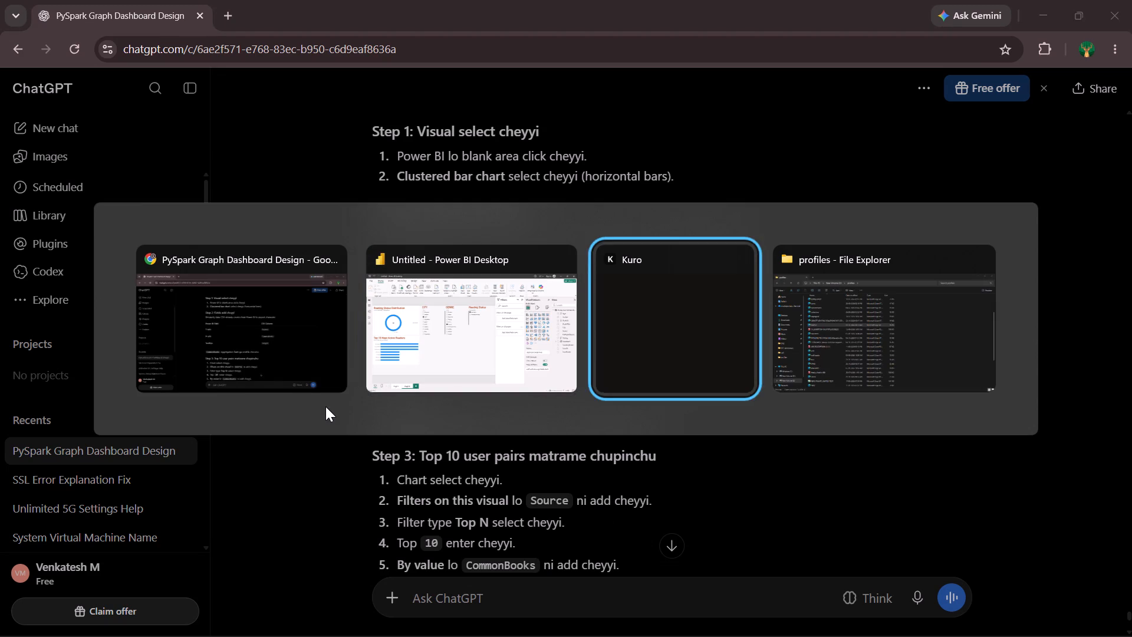
pyautogui.hotkey('alt', 'Tab')
pyautogui.hotkey('alt', 'Tab')
pyautogui.hotkey('alt', 'Tab')
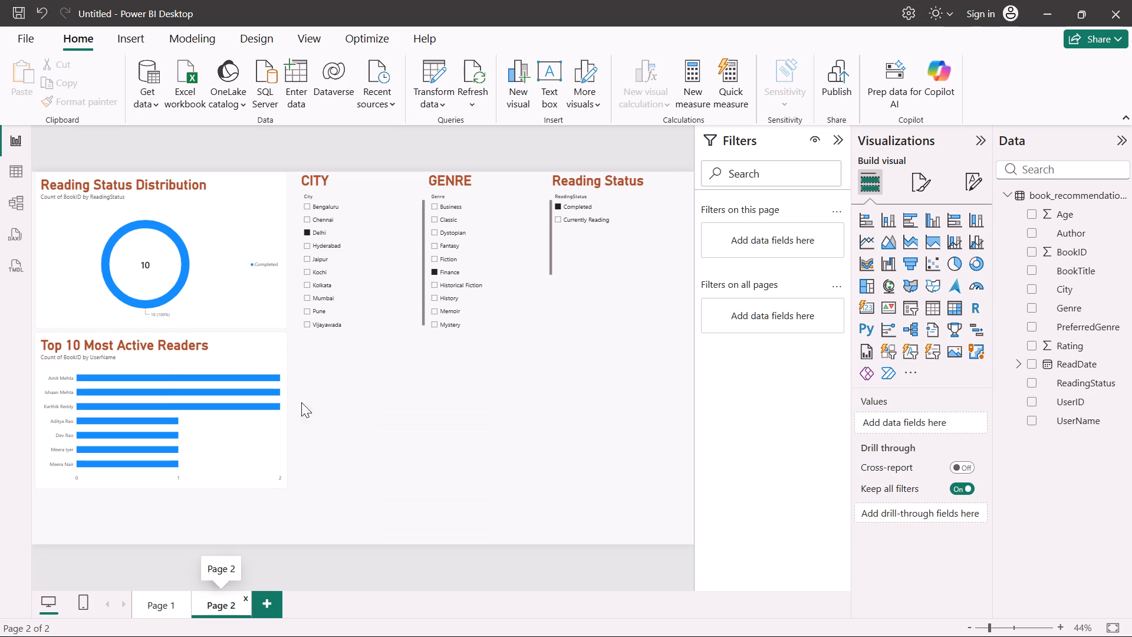
pyautogui.click(163, 599)
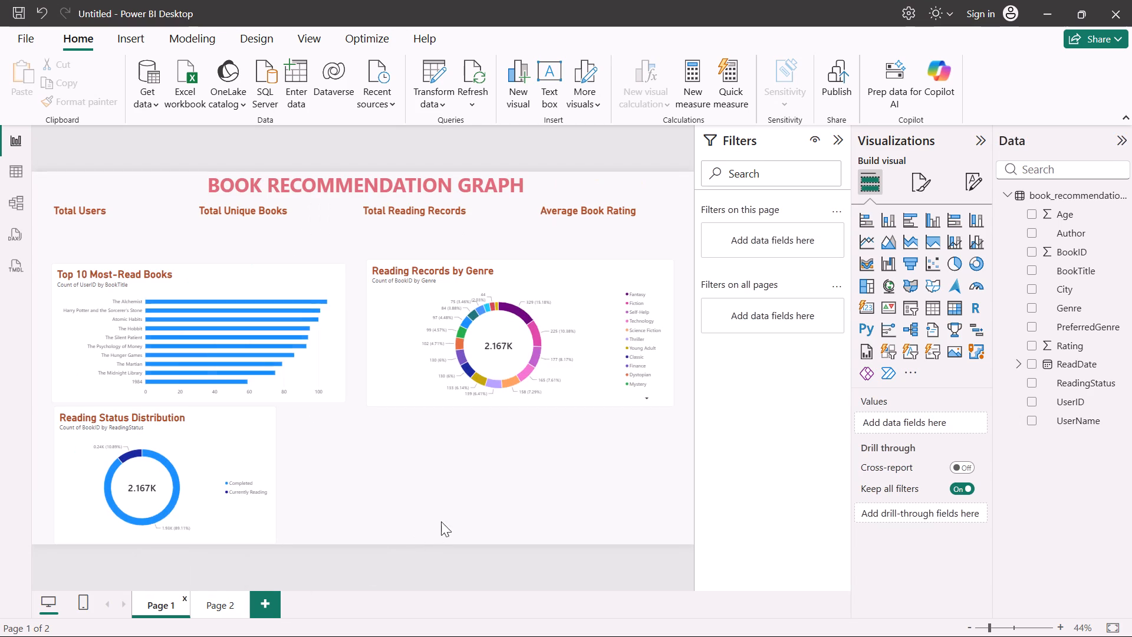
# Add a slicer for the City field to Page 1, beside the Reading Status Distribution chart.
pyautogui.click(446, 509)
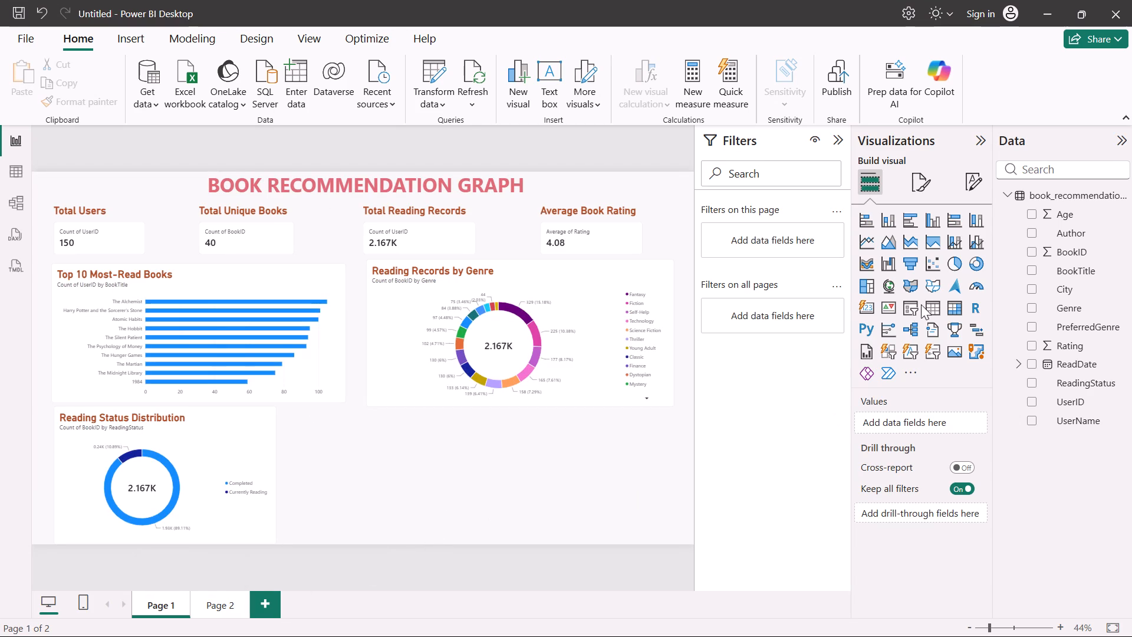
pyautogui.click(919, 308)
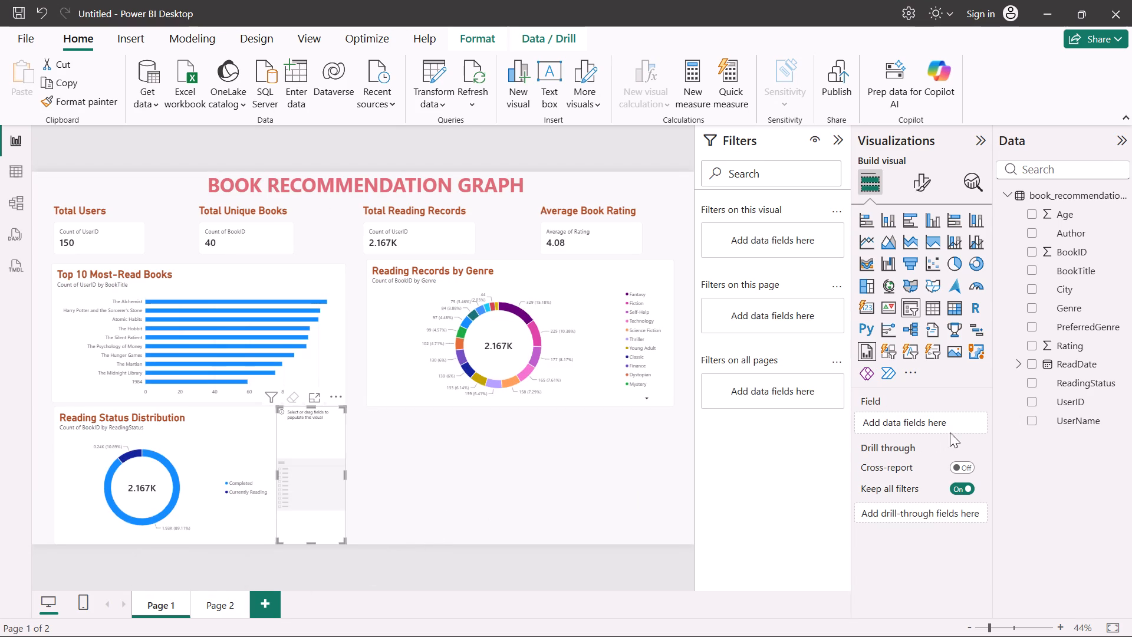
pyautogui.moveTo(1071, 291); pyautogui.dragTo(922, 428)
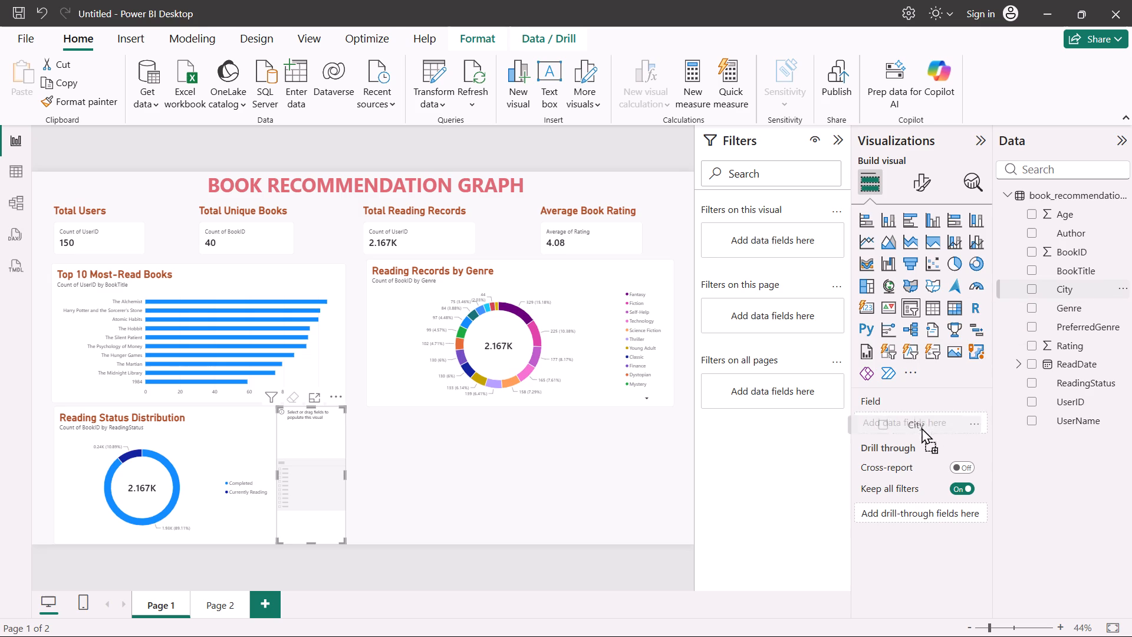
pyautogui.moveTo(922, 428); pyautogui.dragTo(923, 428)
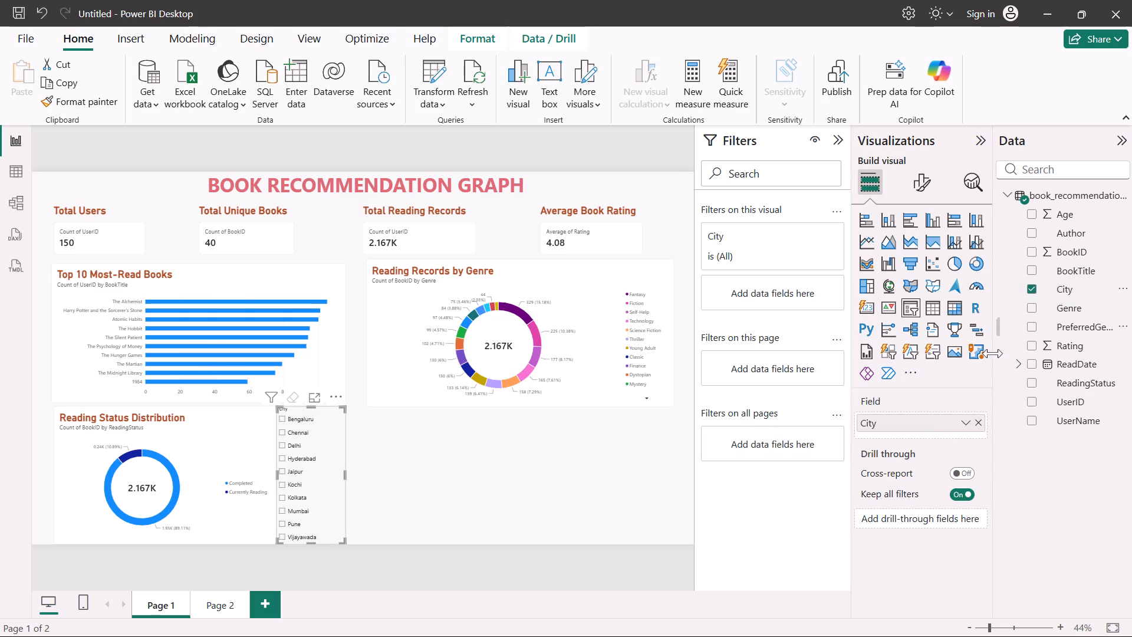
# Add a slicer for the Genre field below the Reading Records by Genre chart and narrow it.
pyautogui.click(581, 483)
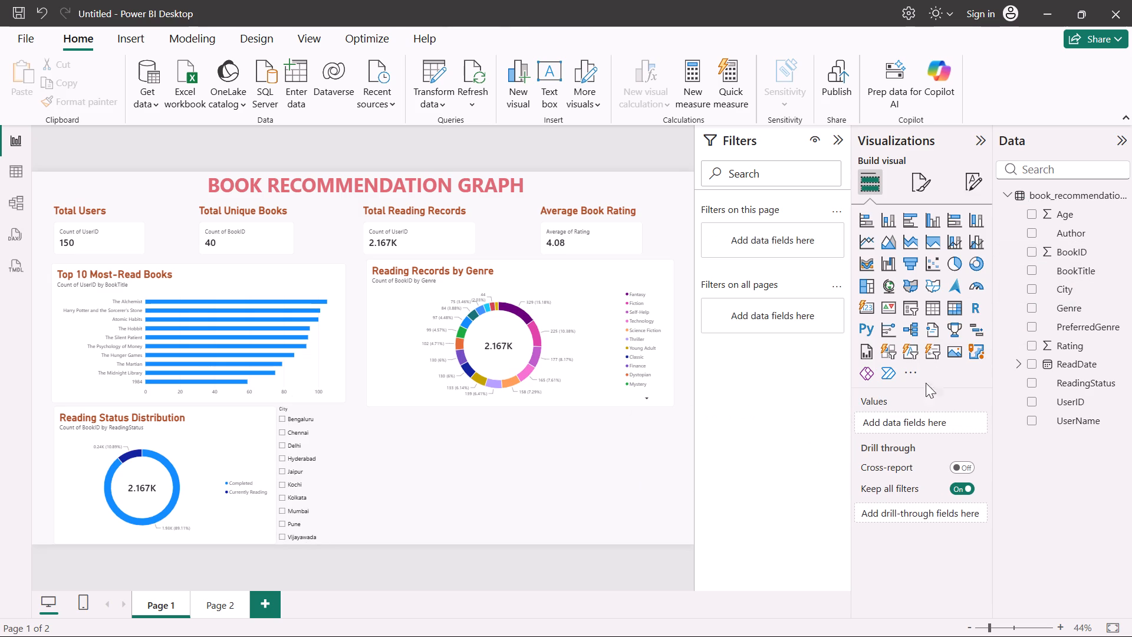
pyautogui.click(917, 313)
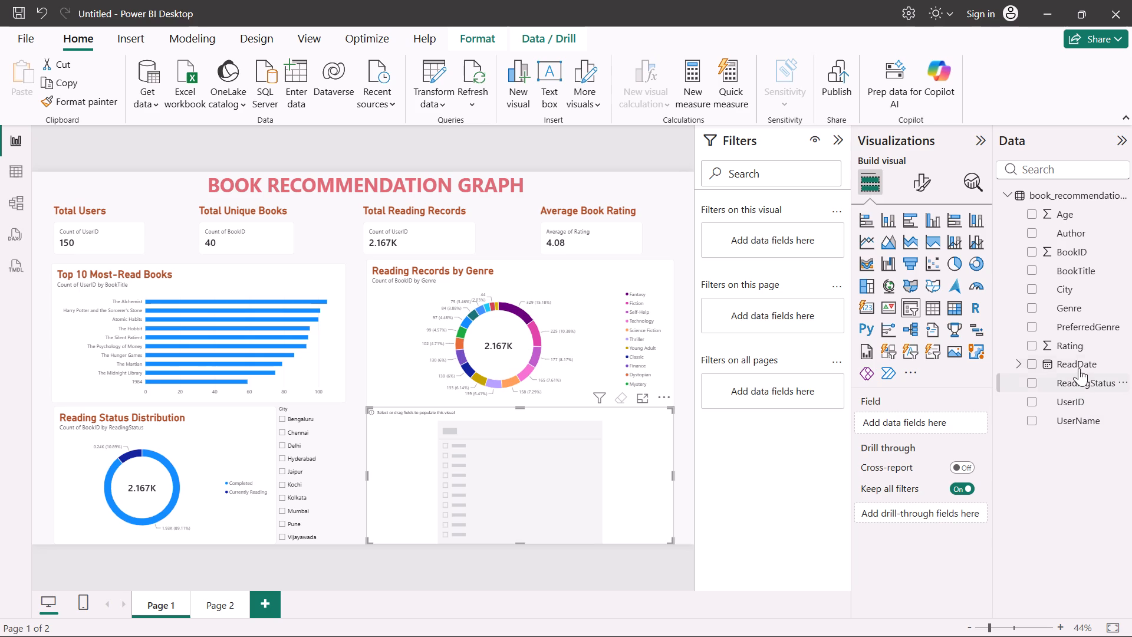
pyautogui.moveTo(1075, 307); pyautogui.dragTo(949, 411)
pyautogui.moveTo(949, 411); pyautogui.dragTo(943, 422)
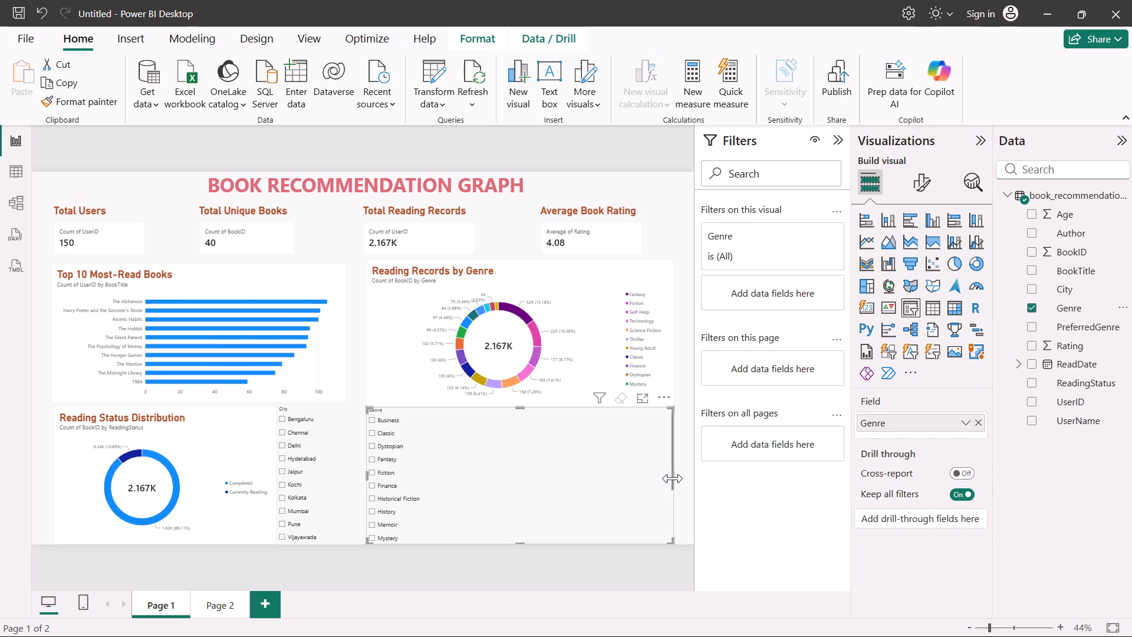
pyautogui.moveTo(673, 478); pyautogui.dragTo(478, 485)
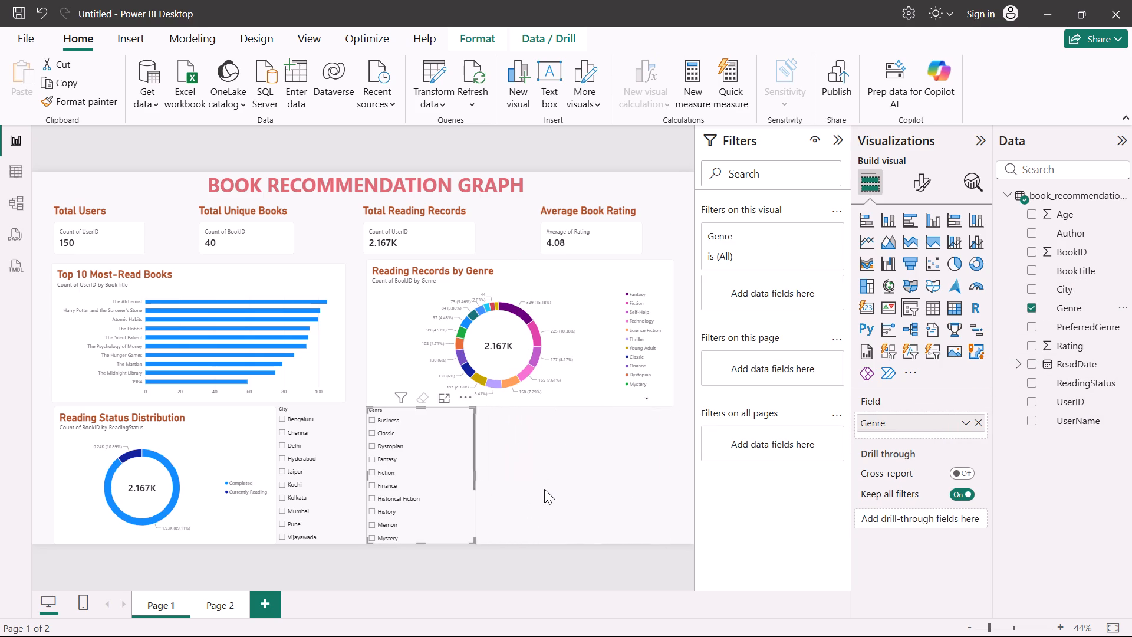
# Add a slicer for the ReadingStatus field beside the Genre slicer and narrow it from the side facing Genre.
pyautogui.click(544, 489)
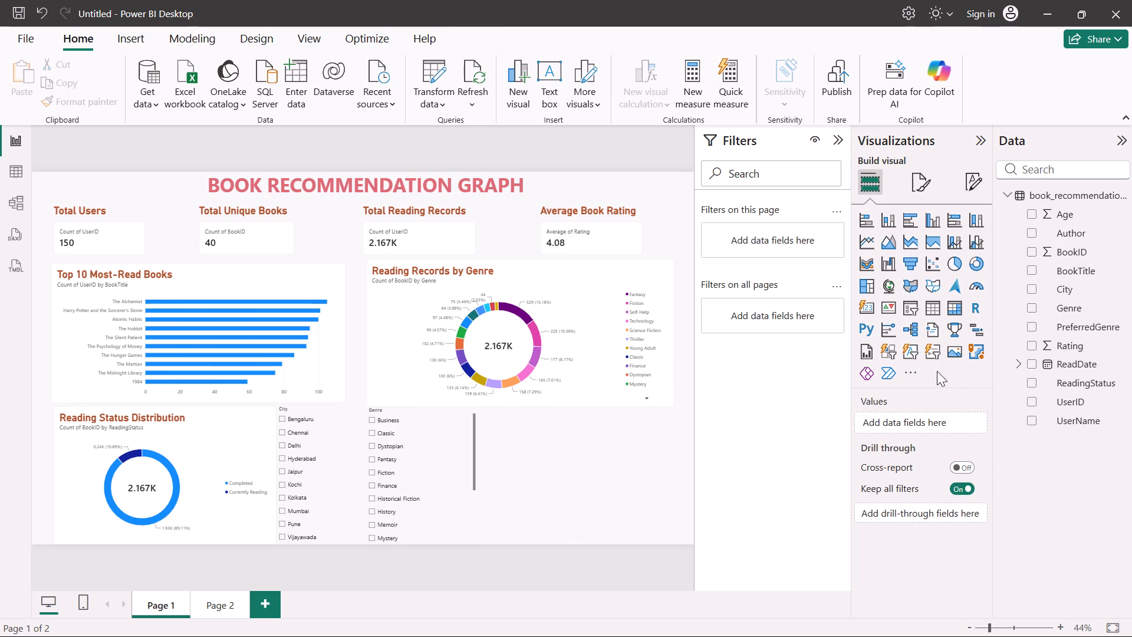
pyautogui.click(913, 308)
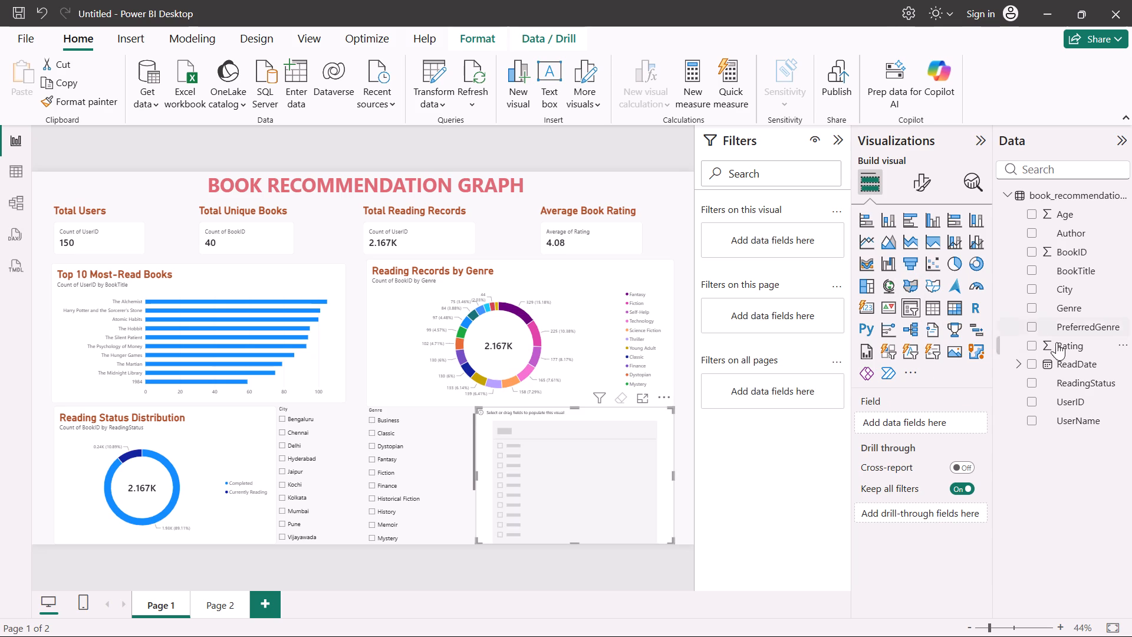
pyautogui.moveTo(1090, 382); pyautogui.dragTo(944, 424)
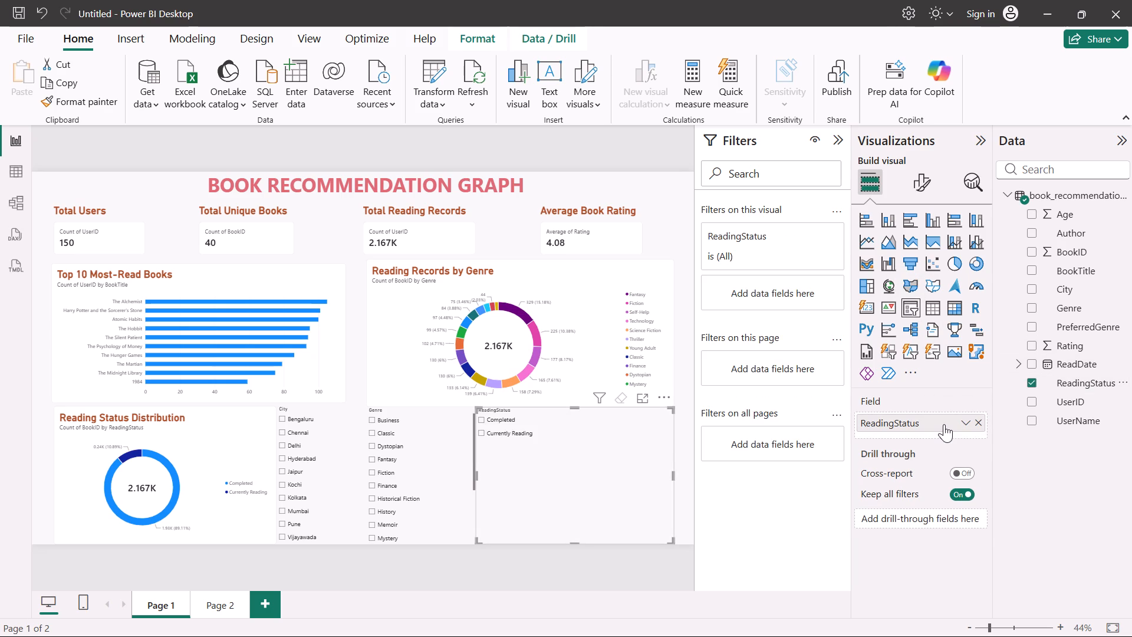
pyautogui.click(601, 485)
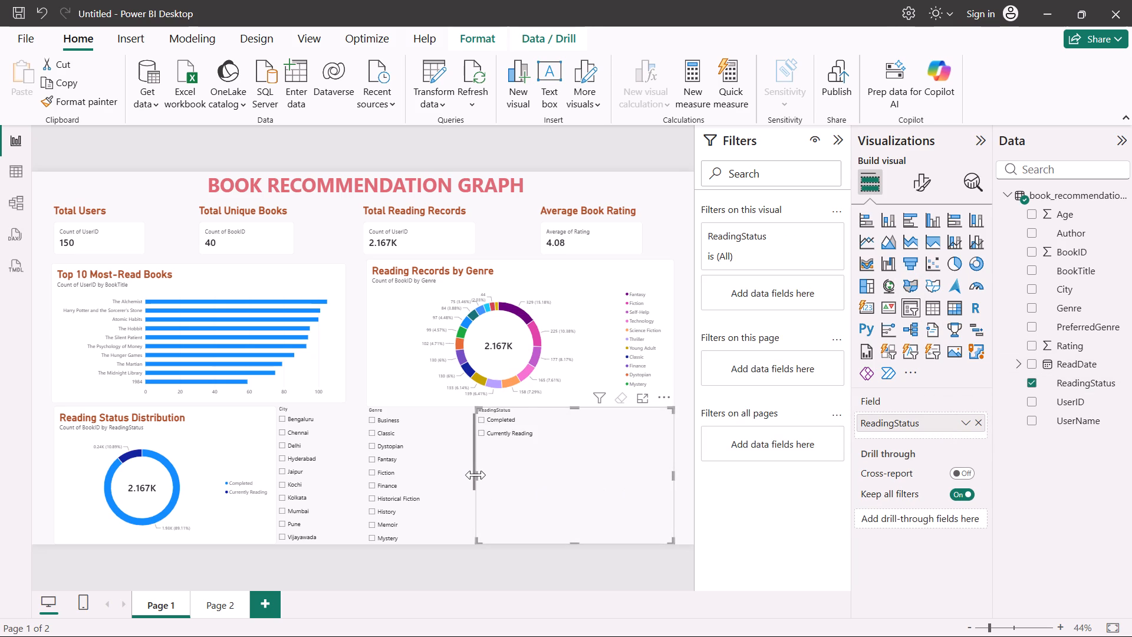
pyautogui.moveTo(476, 475); pyautogui.dragTo(523, 480)
# Move the Genre slicer slightly toward the ReadingStatus slicer.
pyautogui.click(483, 481)
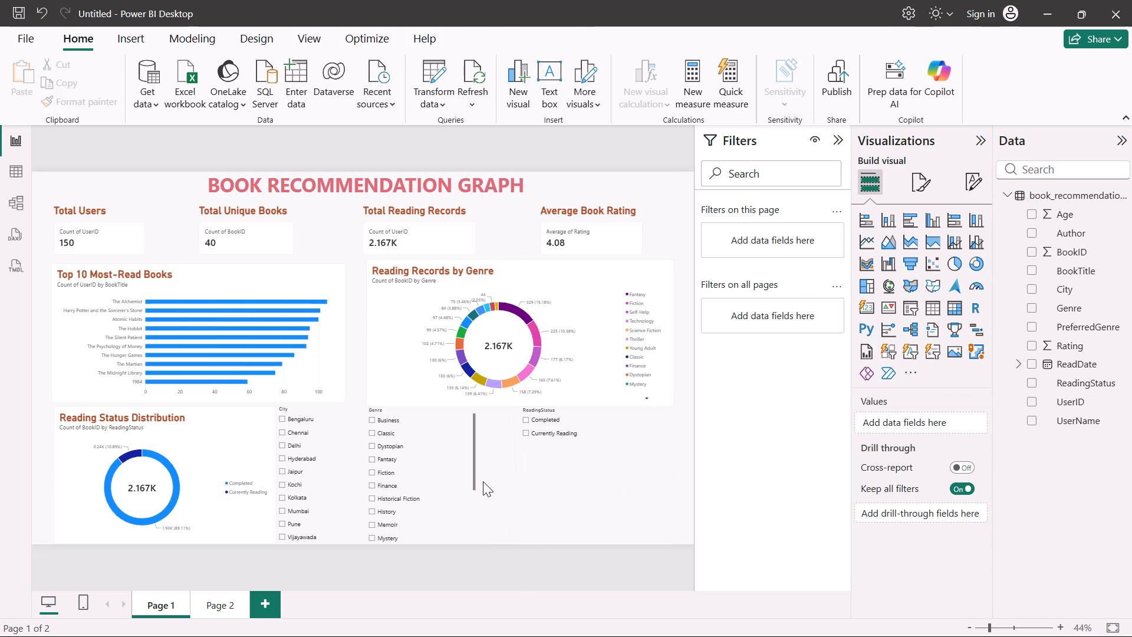
pyautogui.moveTo(459, 482); pyautogui.dragTo(481, 484)
# Select Hyderabad in the City slicer, then widen the slicer and shift it slightly toward the Genre slicer.
pyautogui.click(356, 474)
pyautogui.moveTo(356, 474); pyautogui.dragTo(366, 476)
pyautogui.click(344, 459)
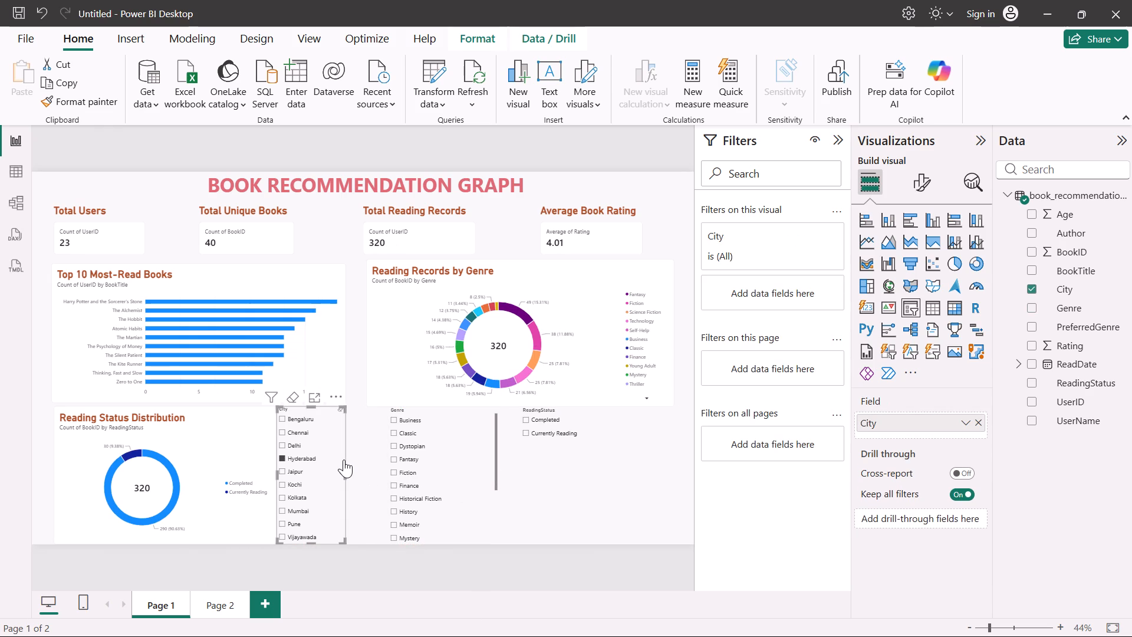
pyautogui.moveTo(345, 475); pyautogui.dragTo(370, 479)
pyautogui.moveTo(345, 468); pyautogui.dragTo(354, 471)
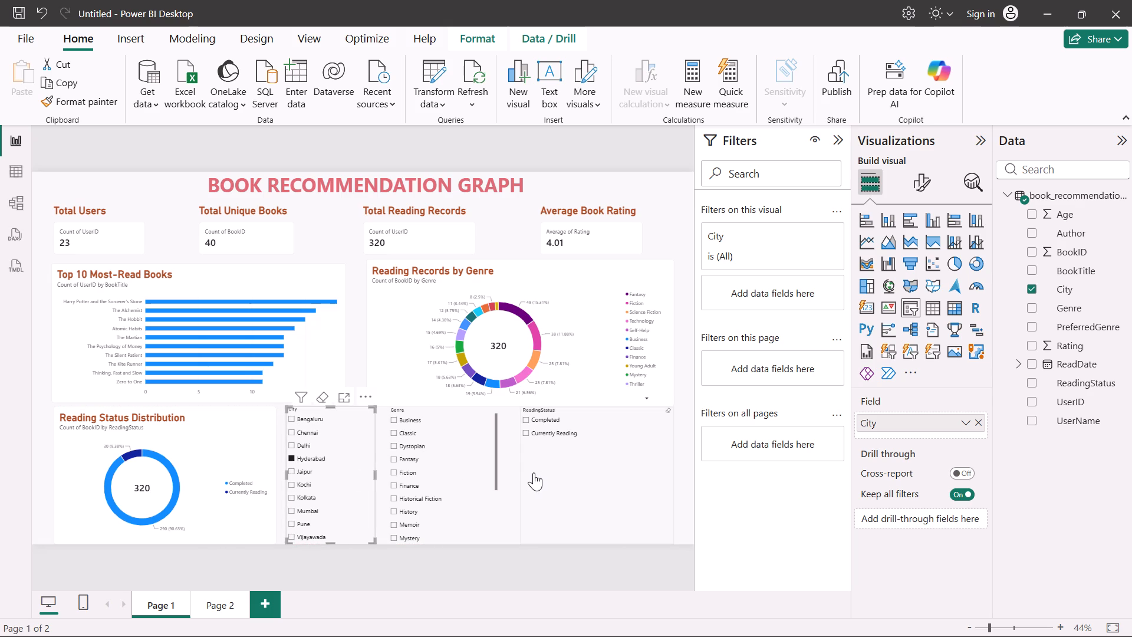
# Make the ReadingStatus slicer narrower and shorter, and move it slightly down from the genre chart.
pyautogui.click(542, 473)
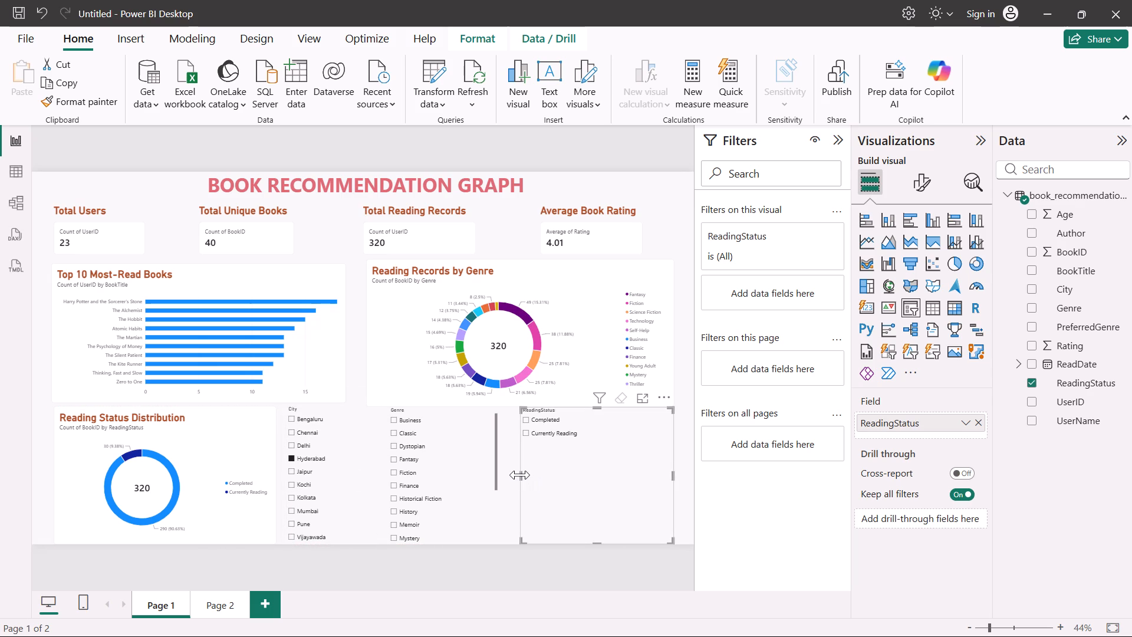
pyautogui.moveTo(520, 475); pyautogui.dragTo(574, 480)
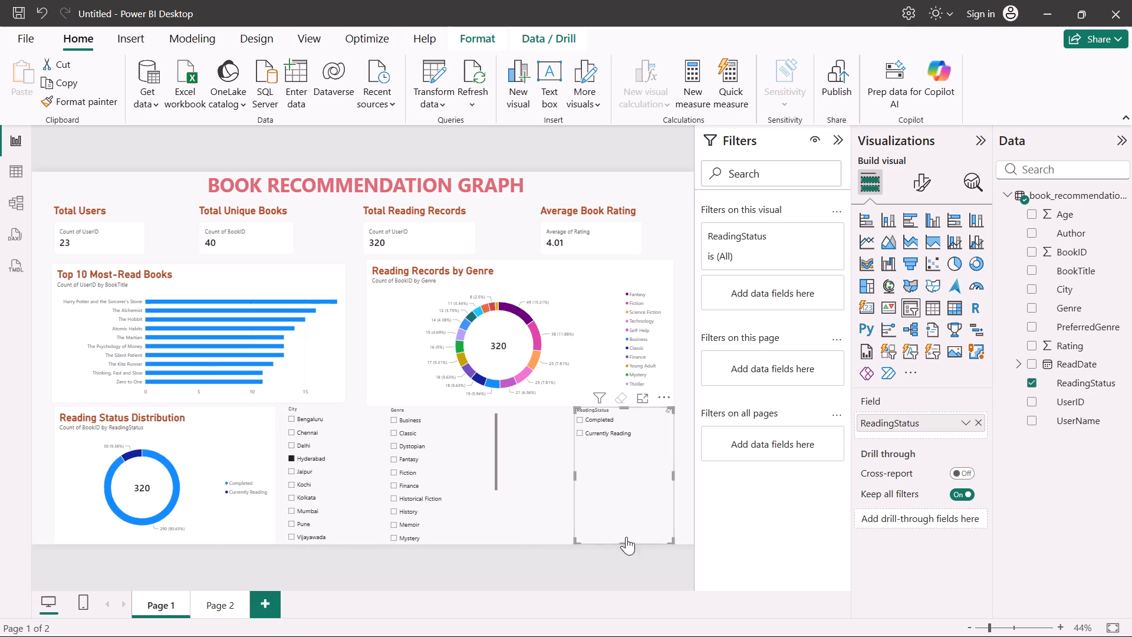
pyautogui.moveTo(626, 542); pyautogui.dragTo(633, 466)
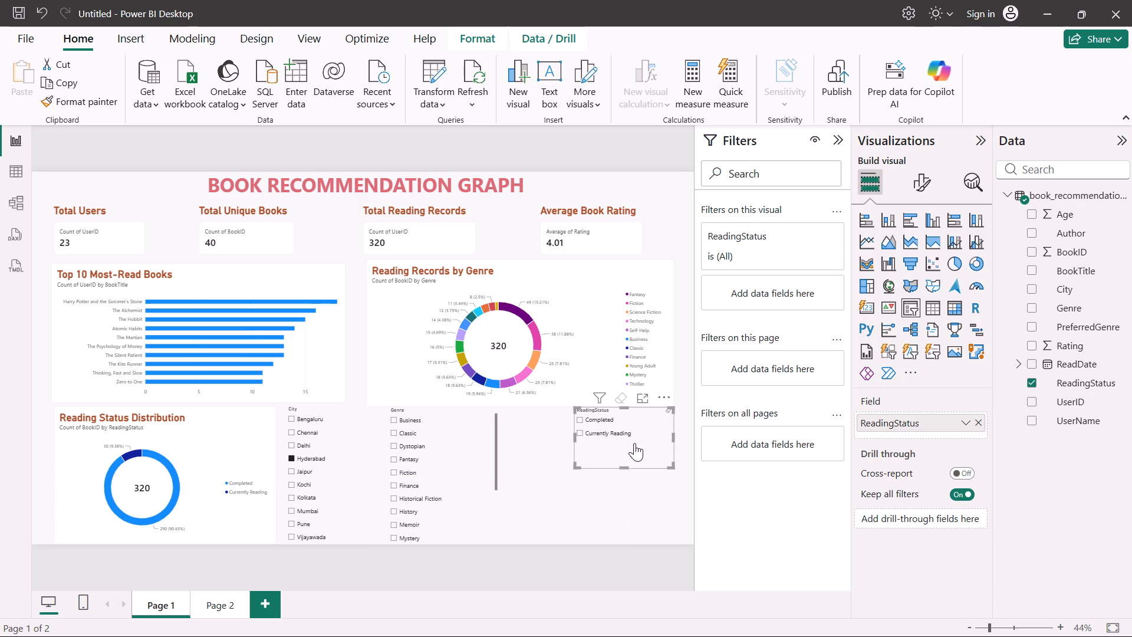
pyautogui.moveTo(634, 443); pyautogui.dragTo(633, 453)
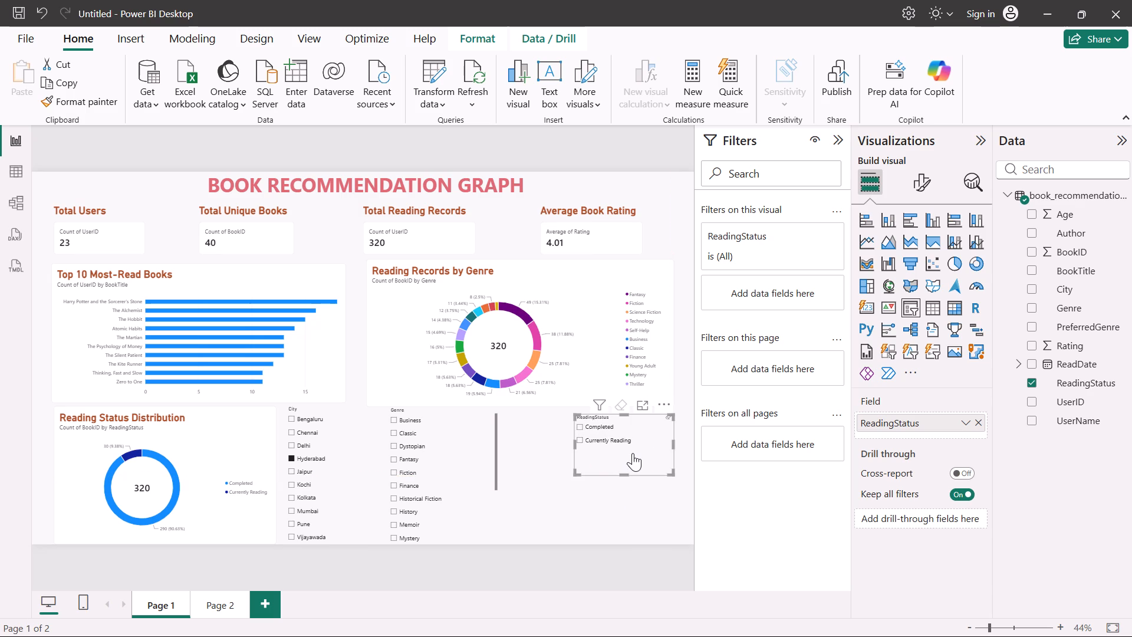
pyautogui.click(579, 517)
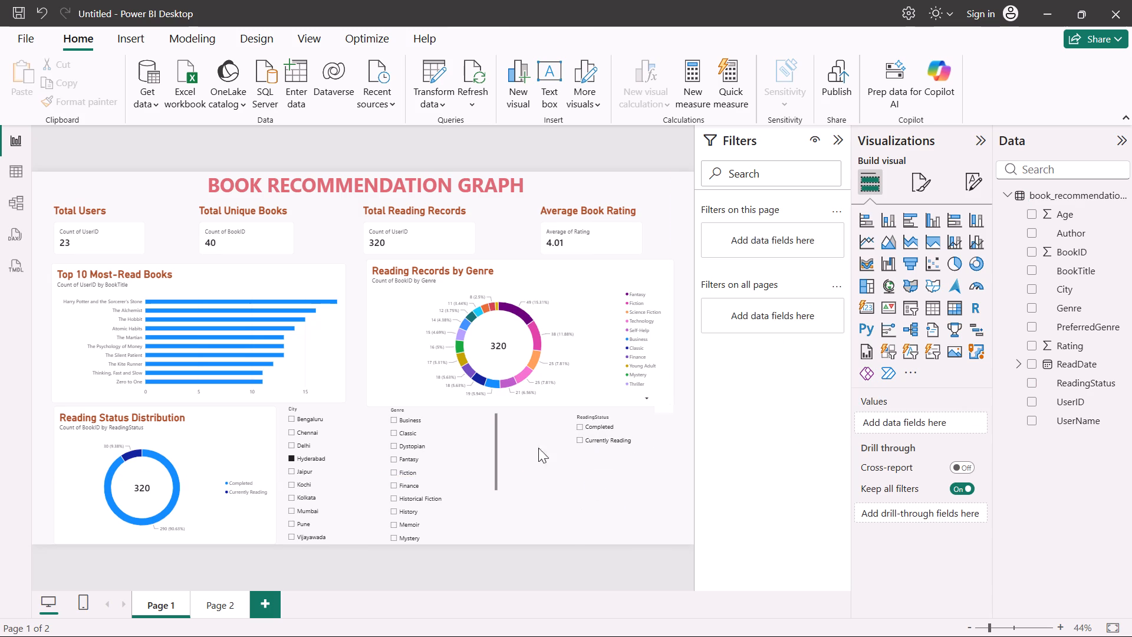
# Select Fiction in the Genre slicer and move the slicer closer to the ReadingStatus slicer.
pyautogui.click(469, 467)
pyautogui.moveTo(469, 467); pyautogui.dragTo(523, 469)
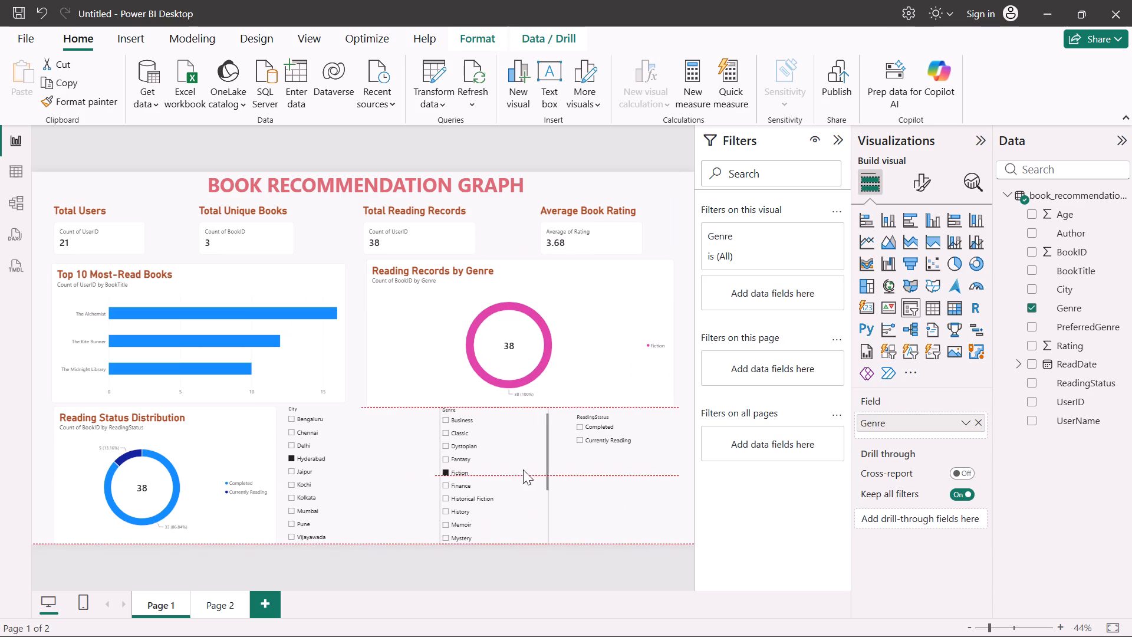
pyautogui.moveTo(523, 469); pyautogui.dragTo(529, 467)
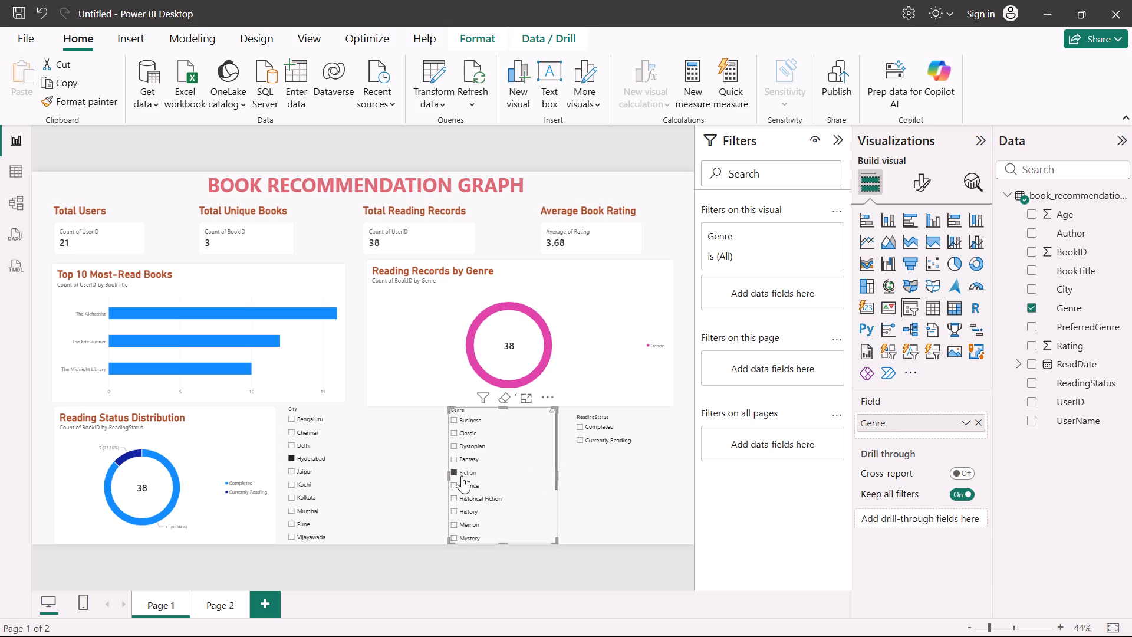
# Widen the Genre slicer toward the City slicer, select Kochi in the City slicer, and widen that slicer toward the Genre slicer.
pyautogui.moveTo(447, 477); pyautogui.dragTo(430, 476)
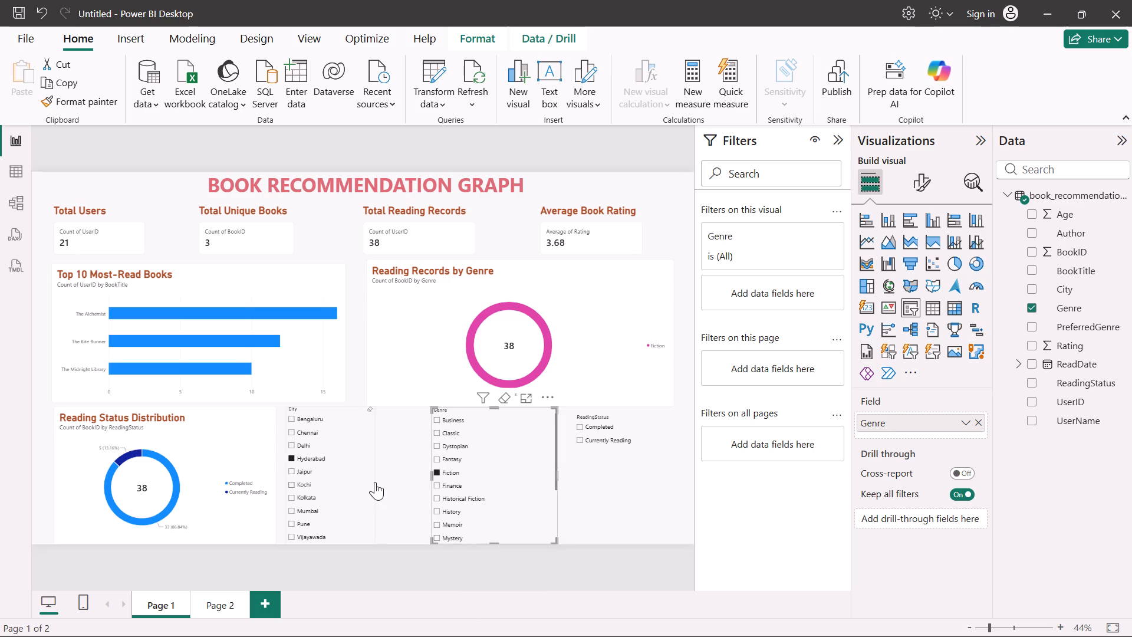
pyautogui.click(375, 482)
pyautogui.moveTo(375, 474); pyautogui.dragTo(414, 474)
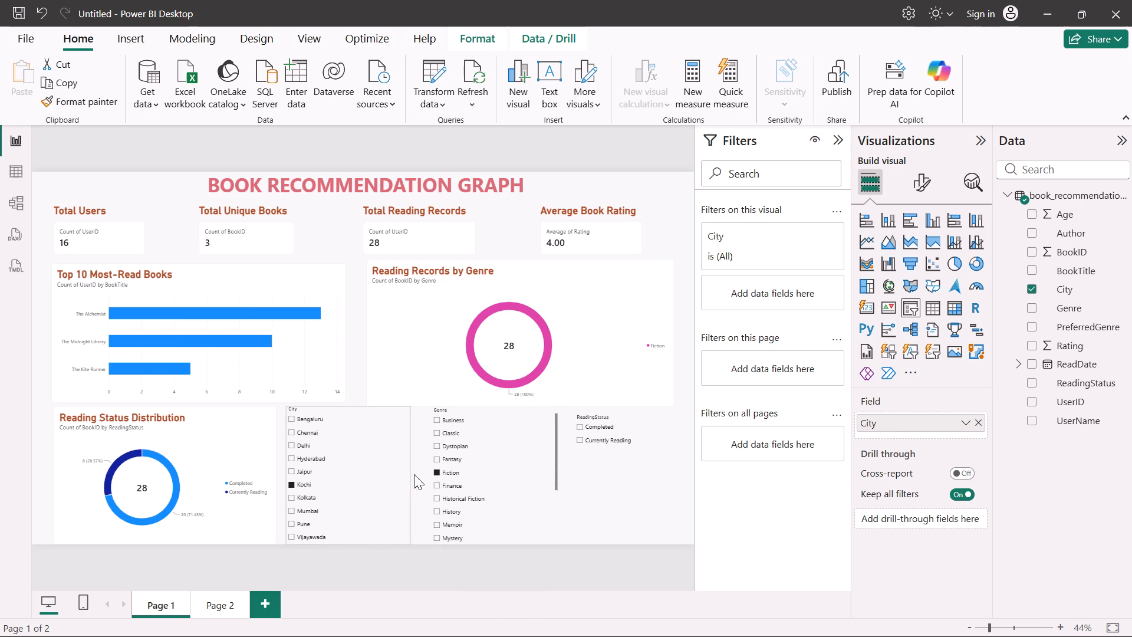
pyautogui.moveTo(414, 474); pyautogui.dragTo(422, 475)
pyautogui.click(601, 496)
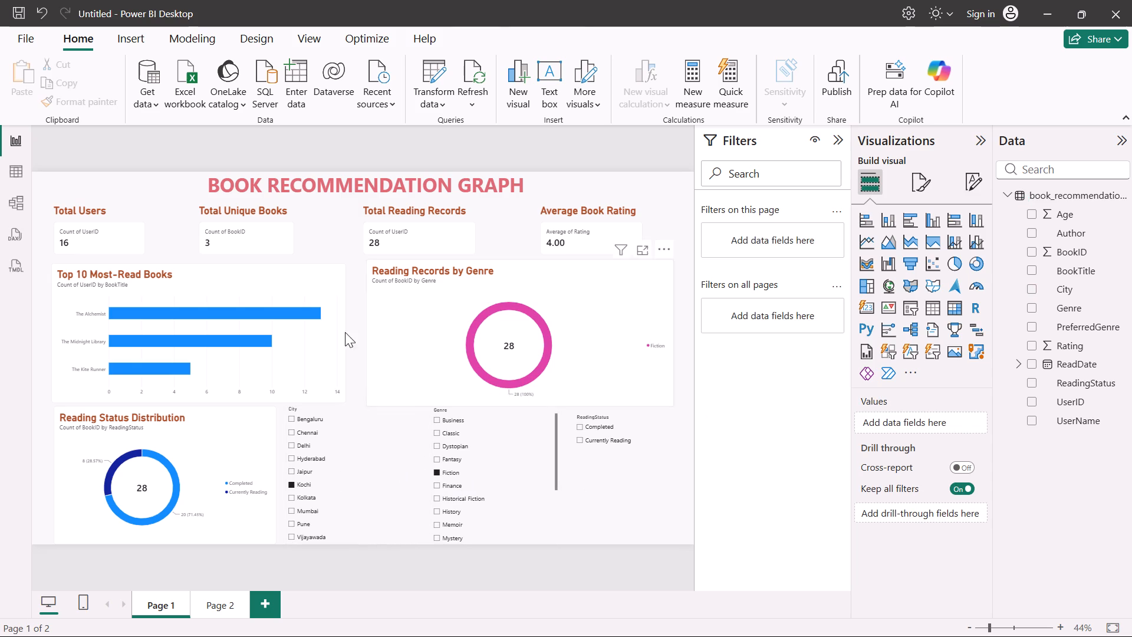
# Test the page filtering with Hyderabad, Kochi, Delhi and Jaipur in the City slicer and Fantasy and Finance in the Genre slicer.
pyautogui.click(306, 417)
pyautogui.click(305, 457)
pyautogui.click(306, 478)
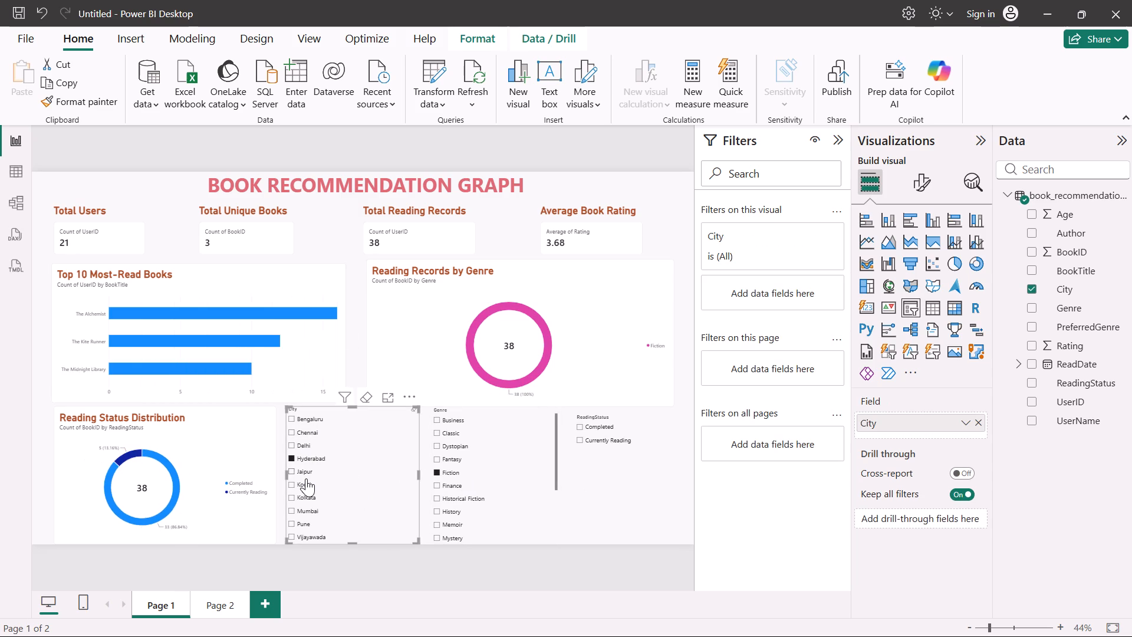
pyautogui.click(289, 442)
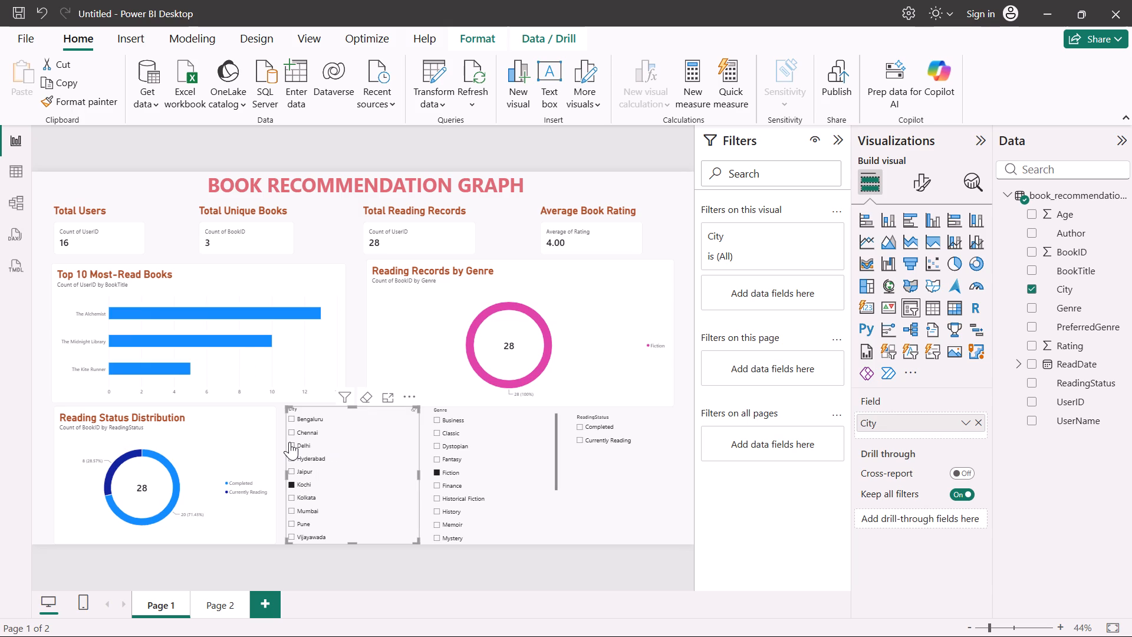
pyautogui.click(435, 459)
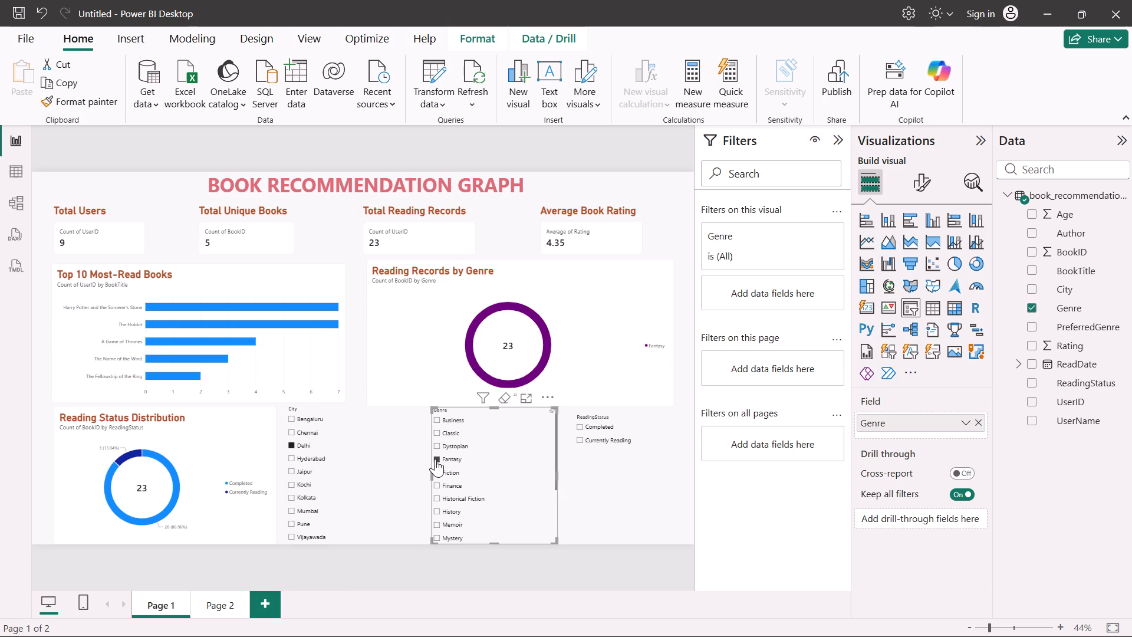
pyautogui.click(492, 484)
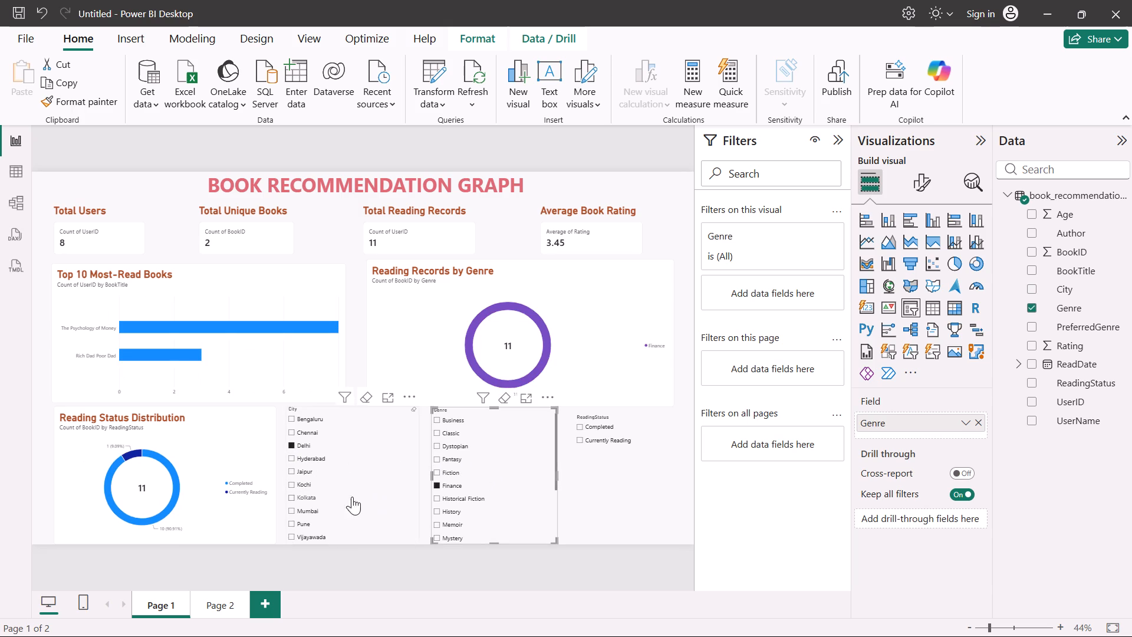
pyautogui.click(330, 508)
pyautogui.click(403, 475)
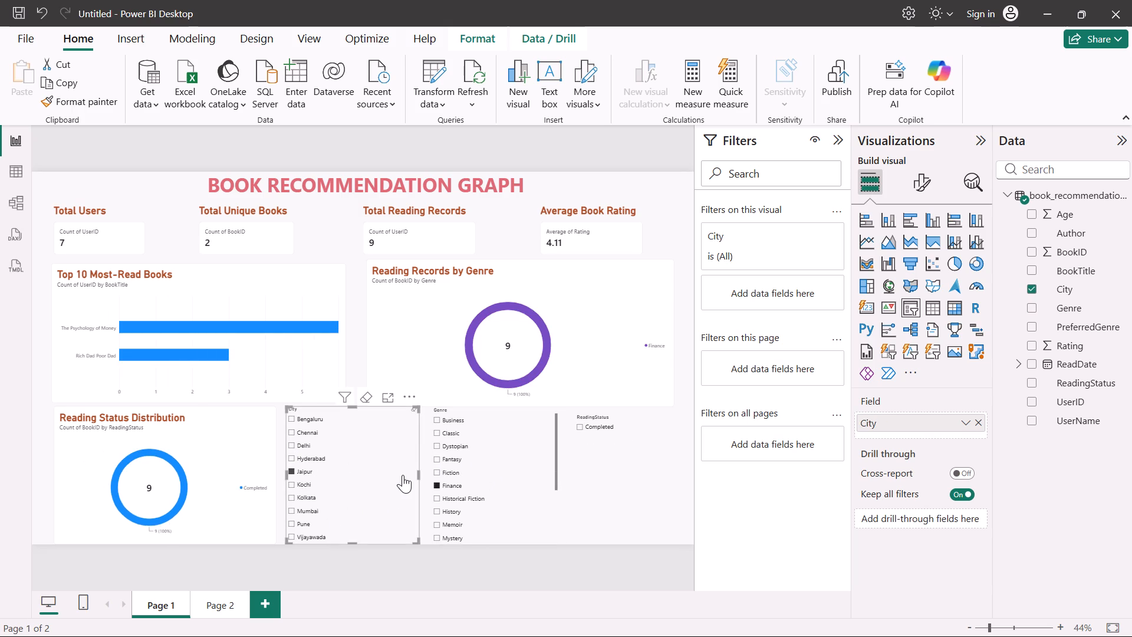
pyautogui.click(653, 513)
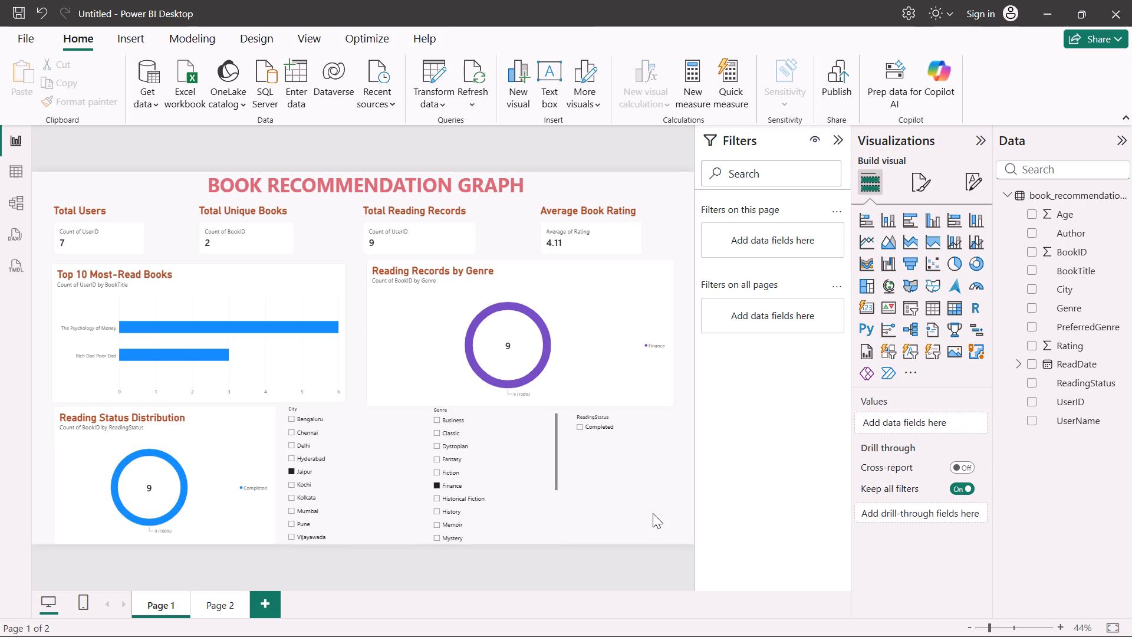
pyautogui.click(653, 513)
# Clear the Finance selection in the Genre slicer and the Jaipur selection in the City slicer.
pyautogui.click(451, 487)
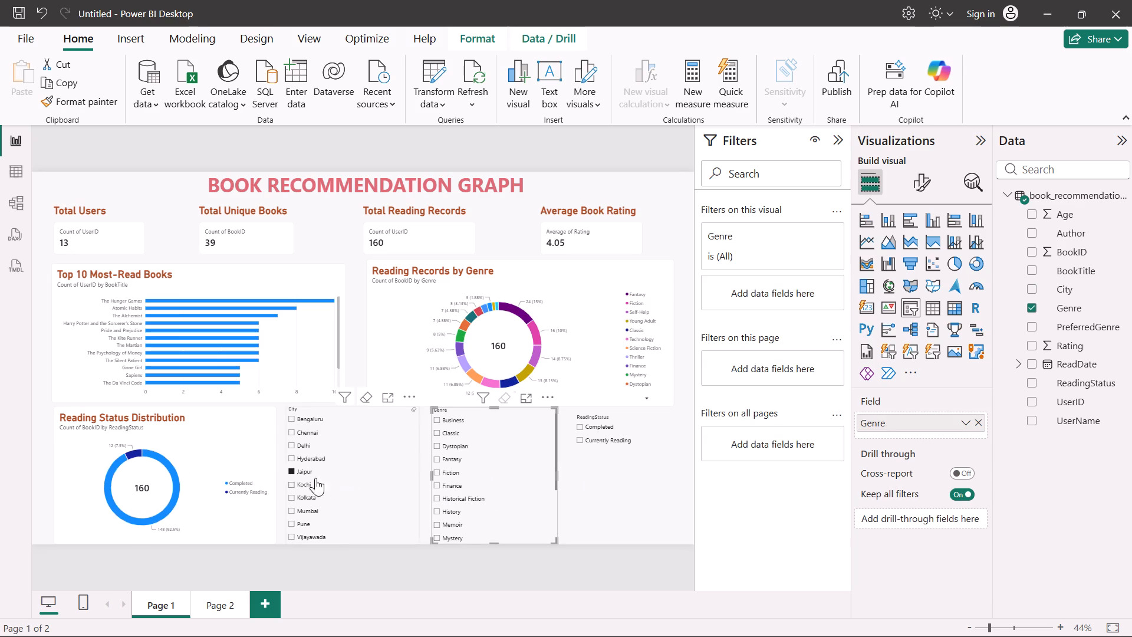
pyautogui.click(302, 470)
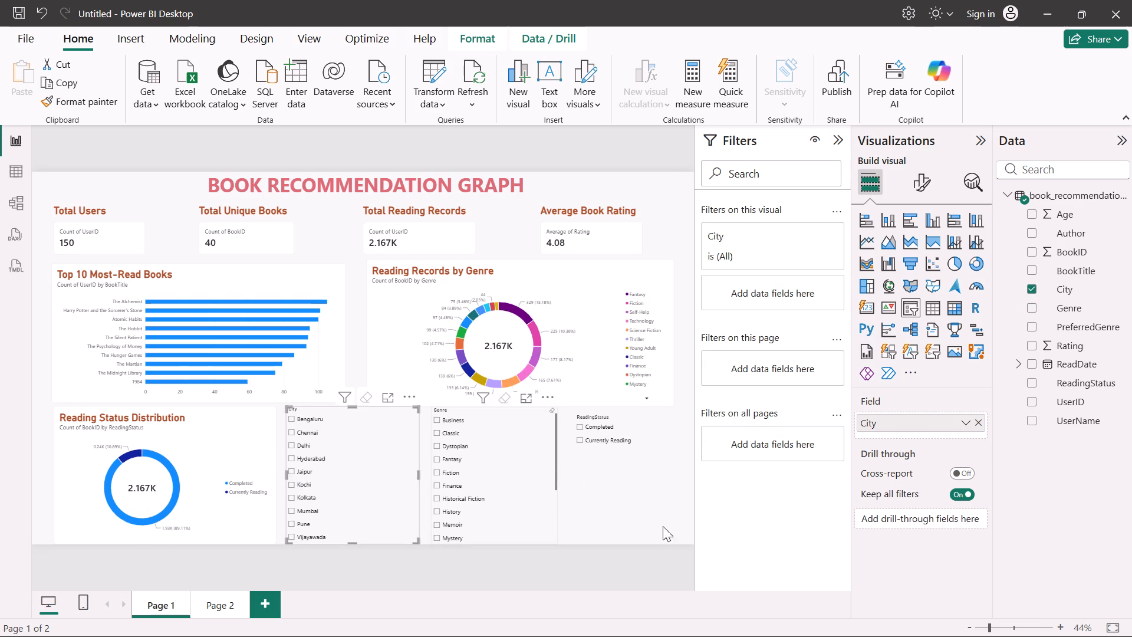
pyautogui.click(651, 515)
# Select Hyderabad in the City slicer, turn on the slicer's title and set its text to "CITY".
pyautogui.click(315, 454)
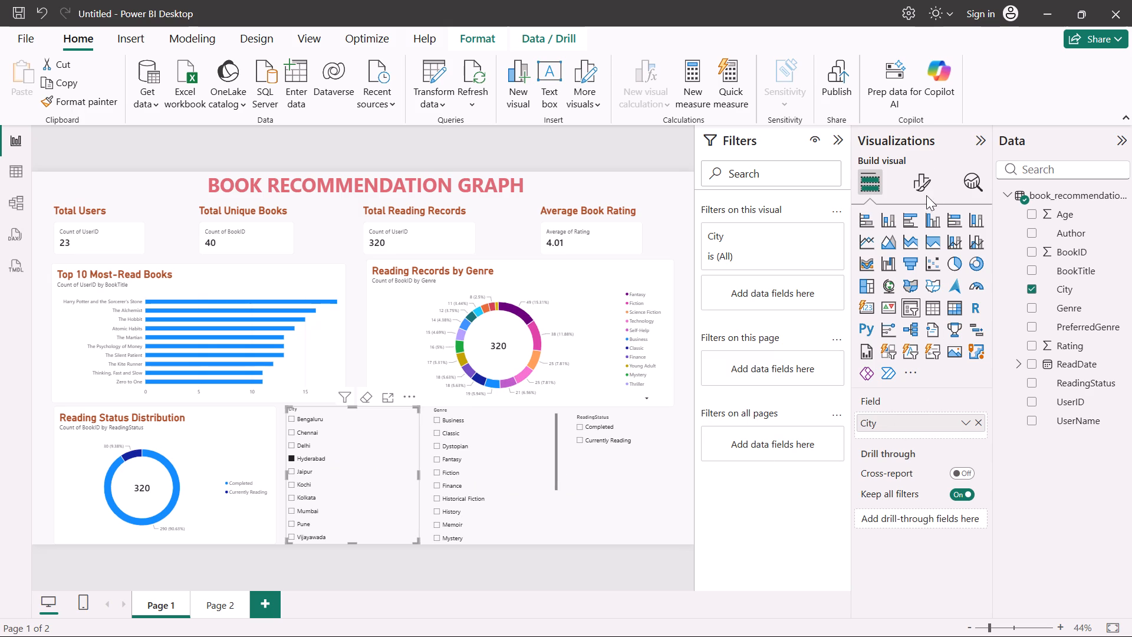
pyautogui.click(919, 177)
pyautogui.click(922, 250)
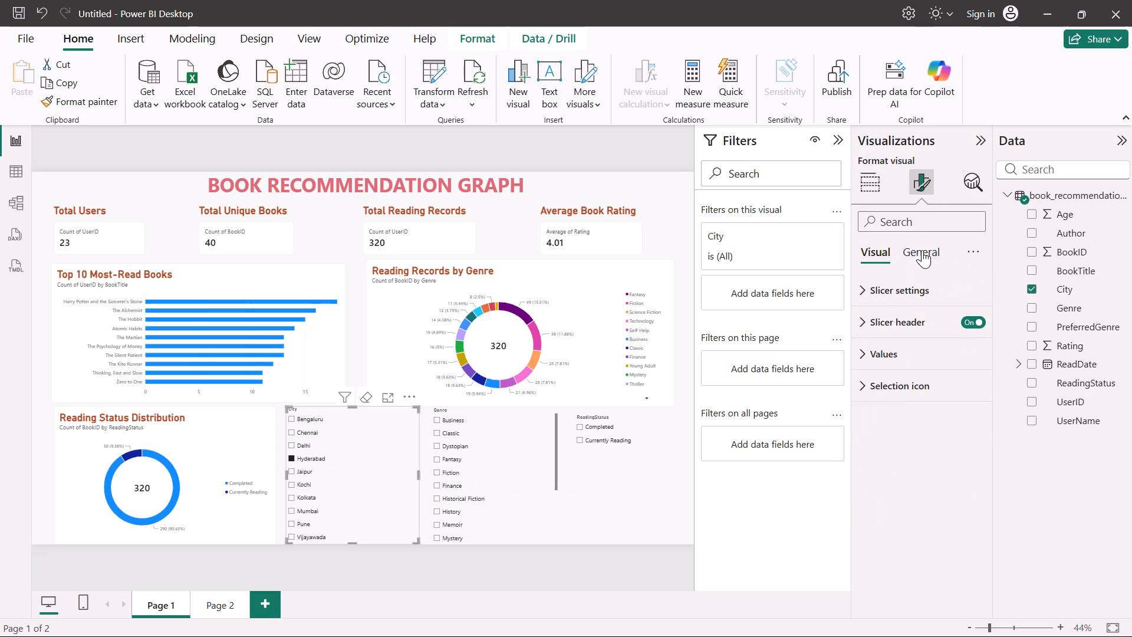
pyautogui.click(906, 330)
pyautogui.click(906, 330)
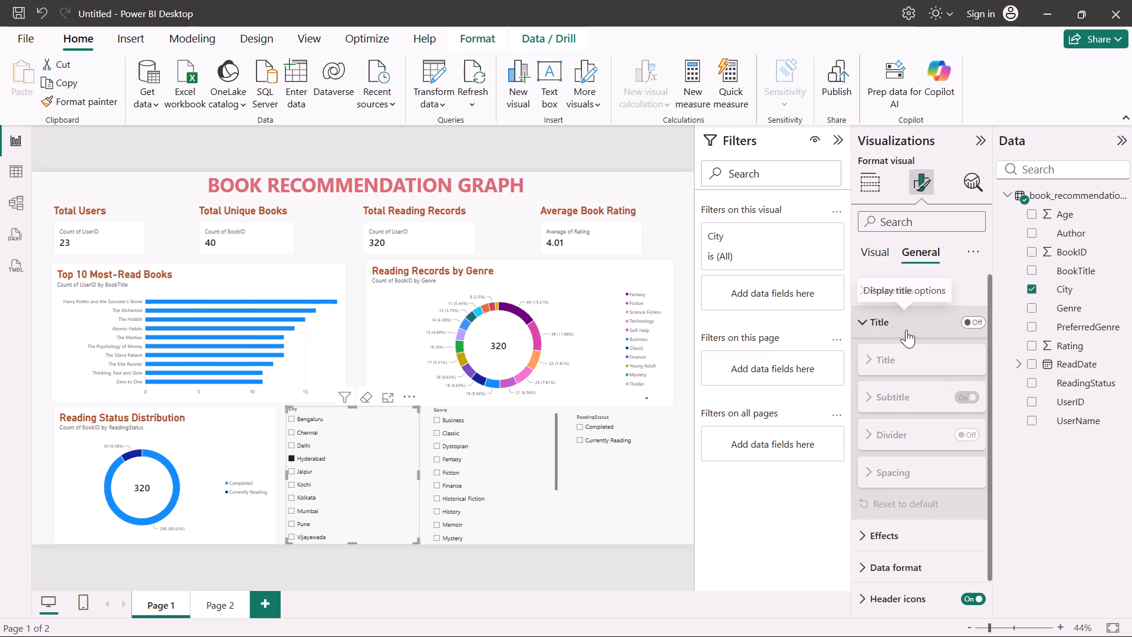
pyautogui.click(970, 322)
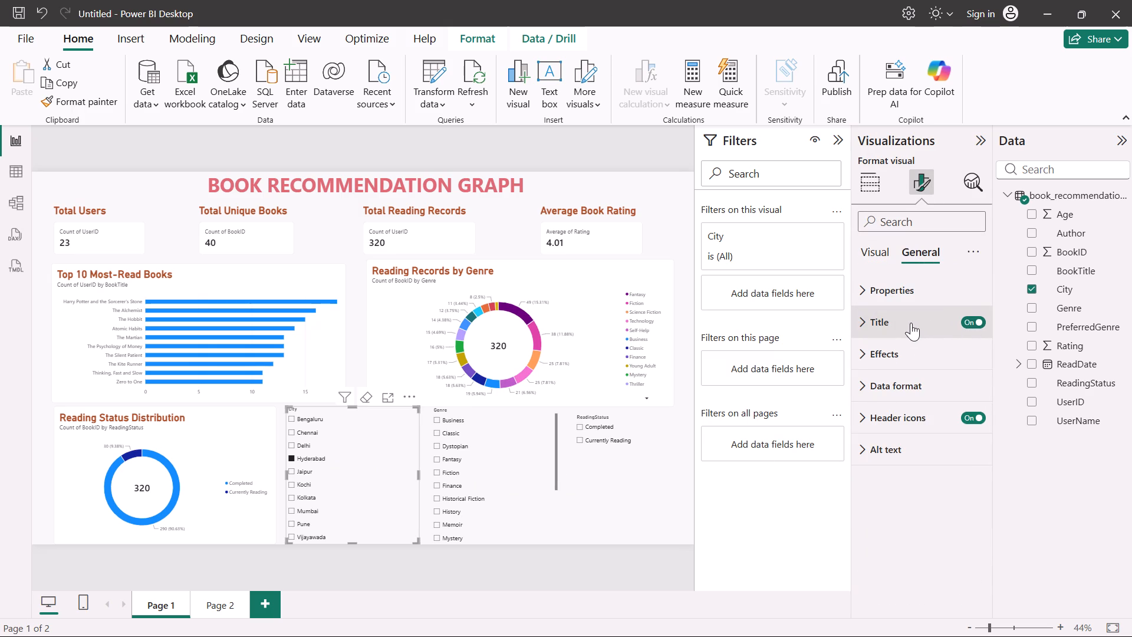
pyautogui.click(911, 323)
pyautogui.click(899, 408)
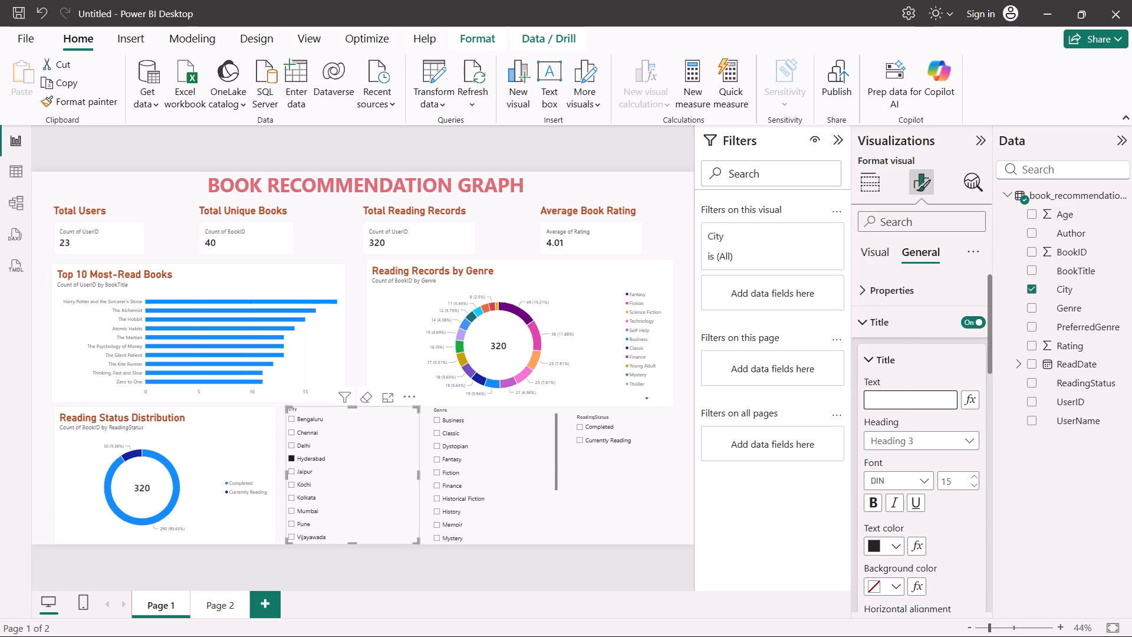
pyautogui.write('CITY')
# Format the City slicer's title with font size 25, dark orange-brown text color and bold.
pyautogui.click(950, 475)
pyautogui.write('25')
pyautogui.click(884, 550)
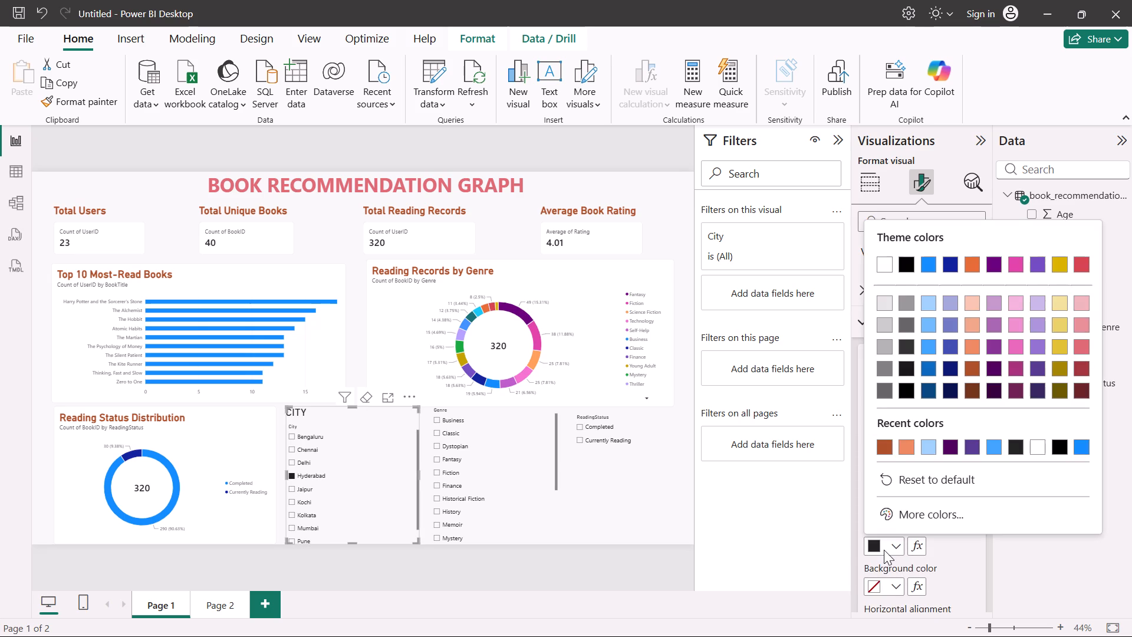
pyautogui.click(969, 369)
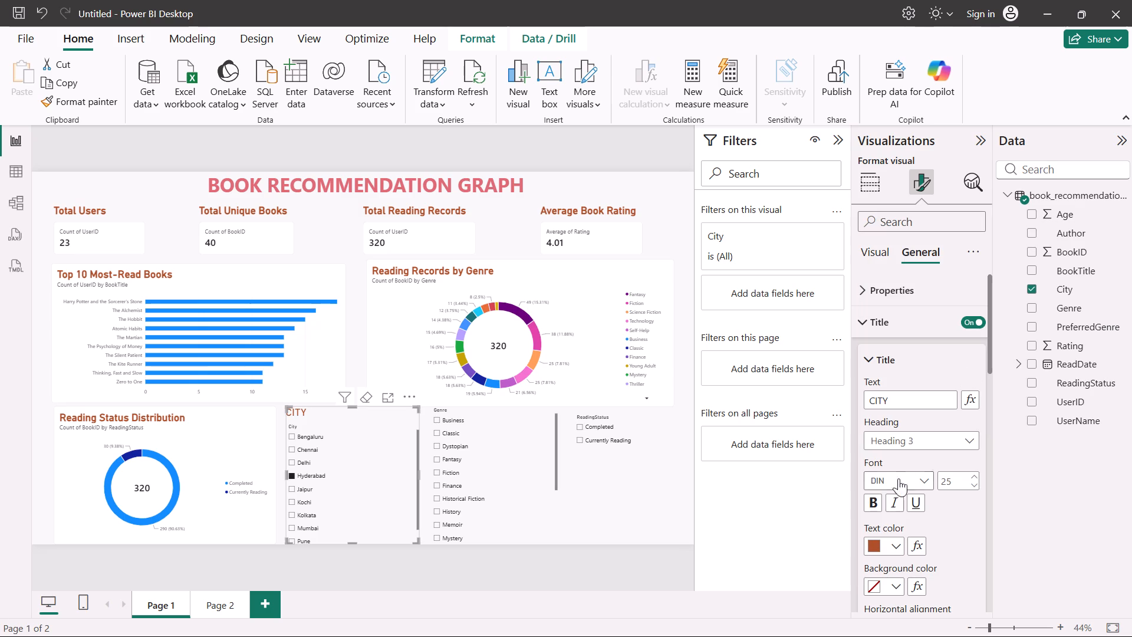
pyautogui.click(877, 499)
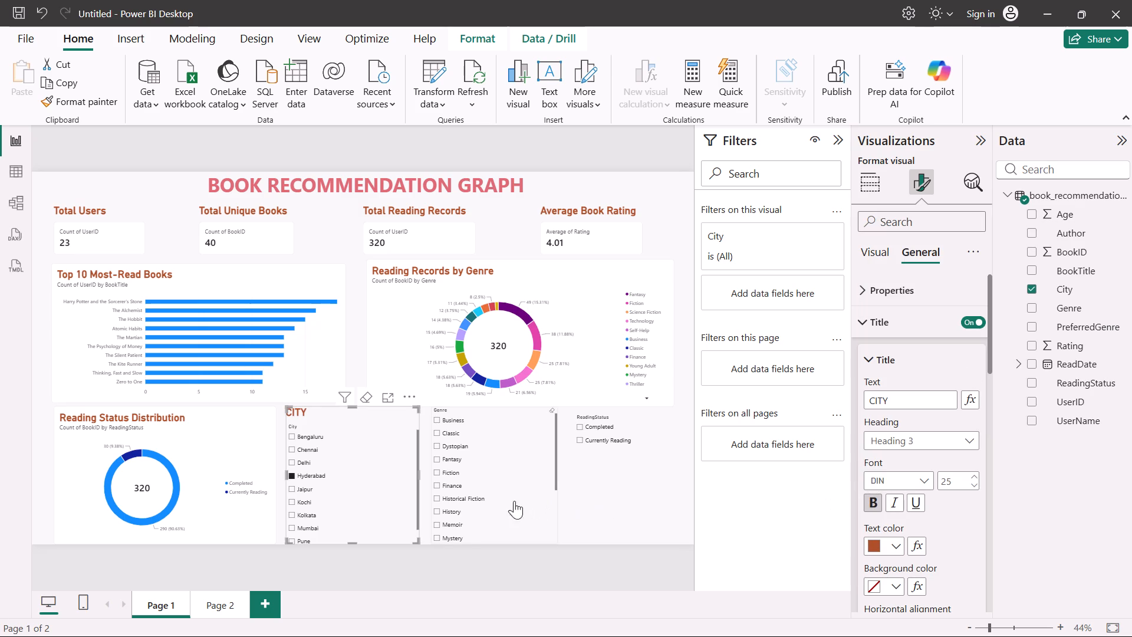
# Select Historical Fiction in the Genre slicer, turn on the slicer's title and set its text to "Gerne".
pyautogui.click(501, 494)
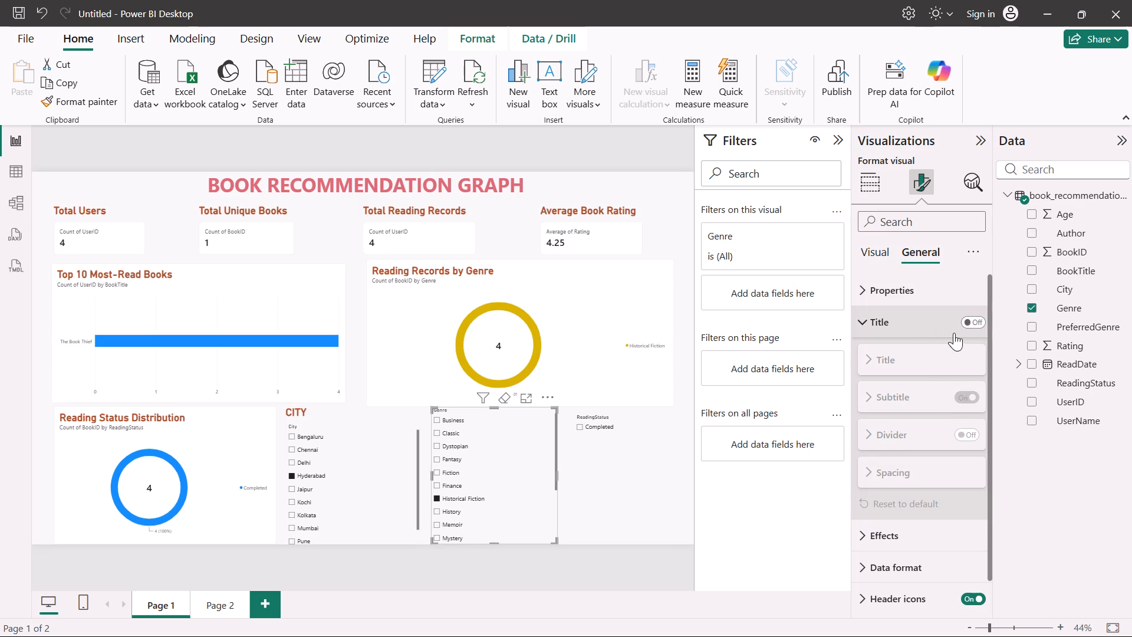
pyautogui.click(970, 324)
pyautogui.click(899, 403)
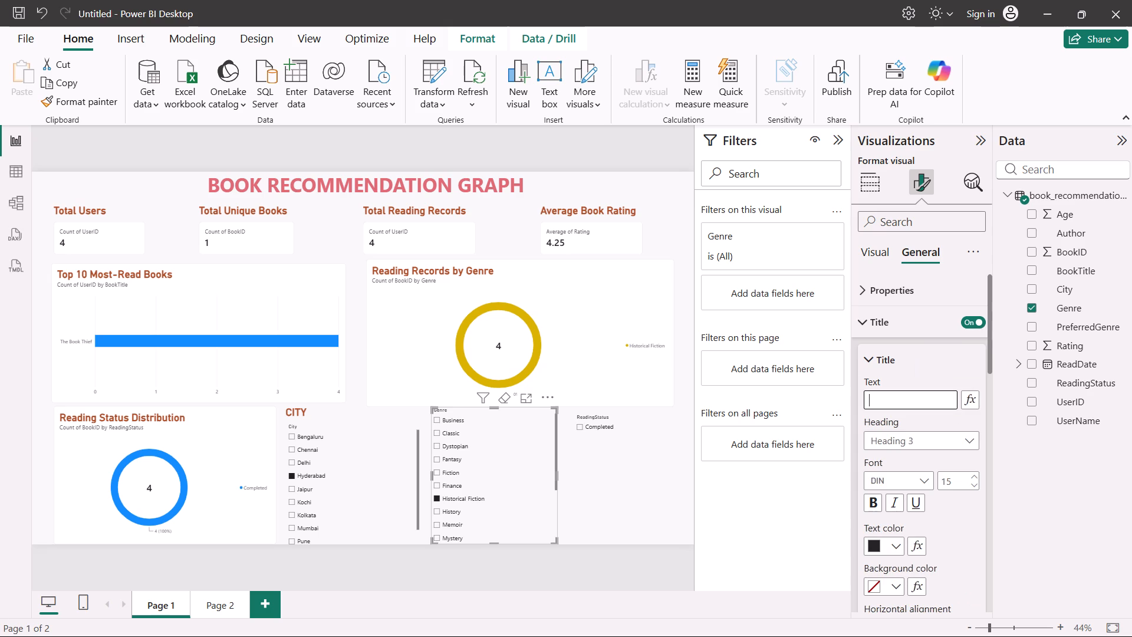
pyautogui.write('erne')
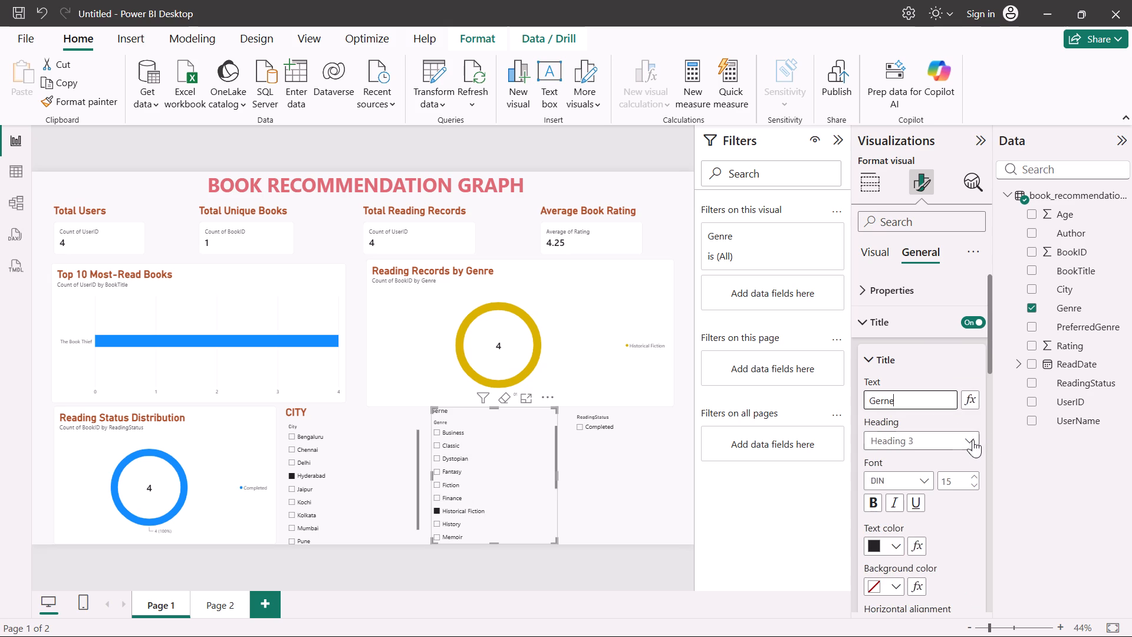
# Format the Genre slicer's title with font size 25, bold and the same dark orange-brown text color as the City title.
pyautogui.click(963, 482)
pyautogui.write('25')
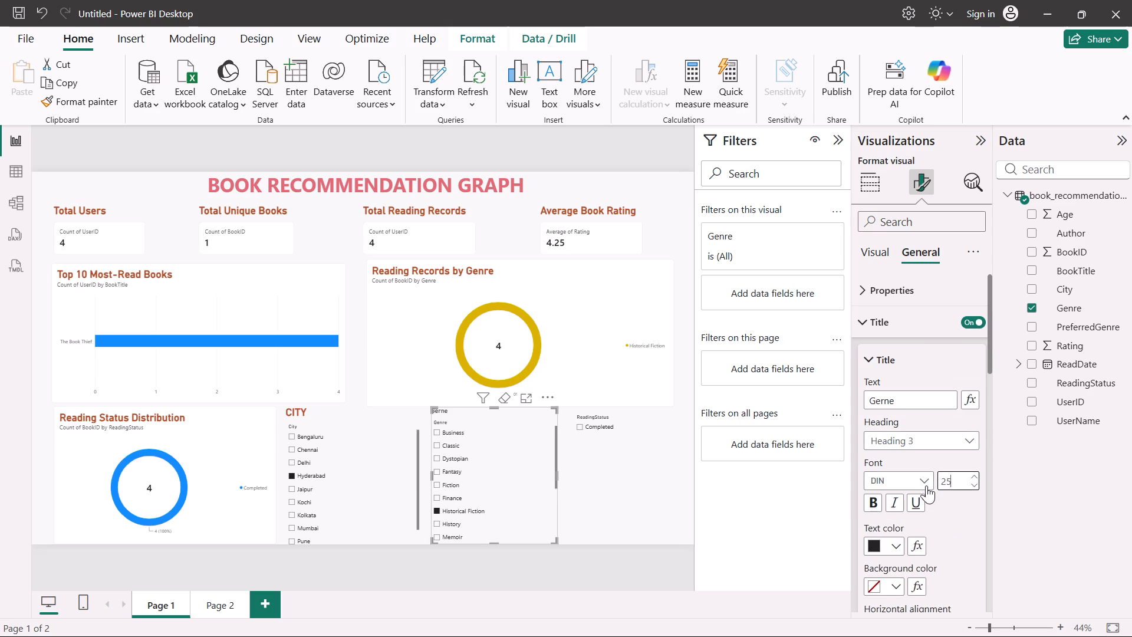
pyautogui.click(882, 500)
pyautogui.click(881, 549)
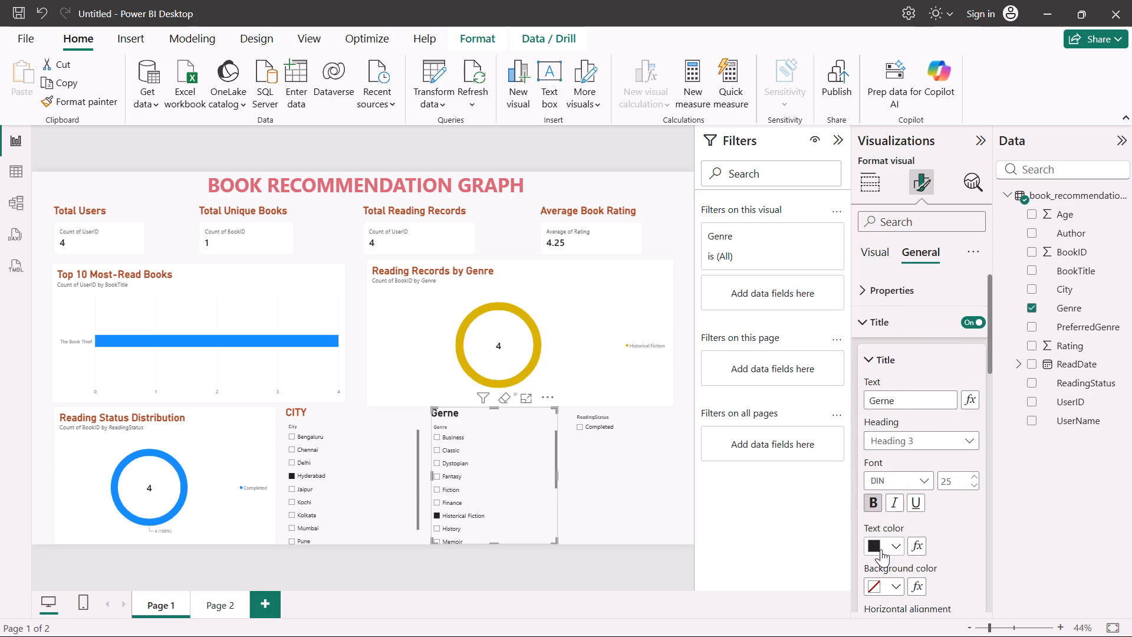
pyautogui.click(969, 373)
# Turn on the title of the ReadingStatus slicer and set its text to "Reading Status".
pyautogui.click(620, 491)
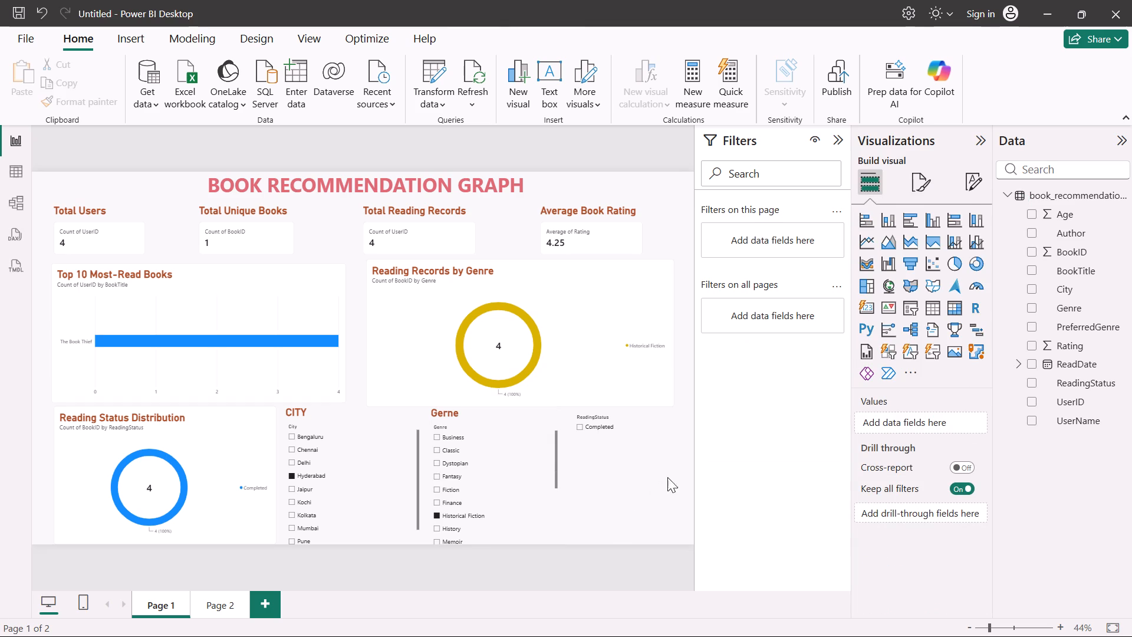
pyautogui.click(626, 469)
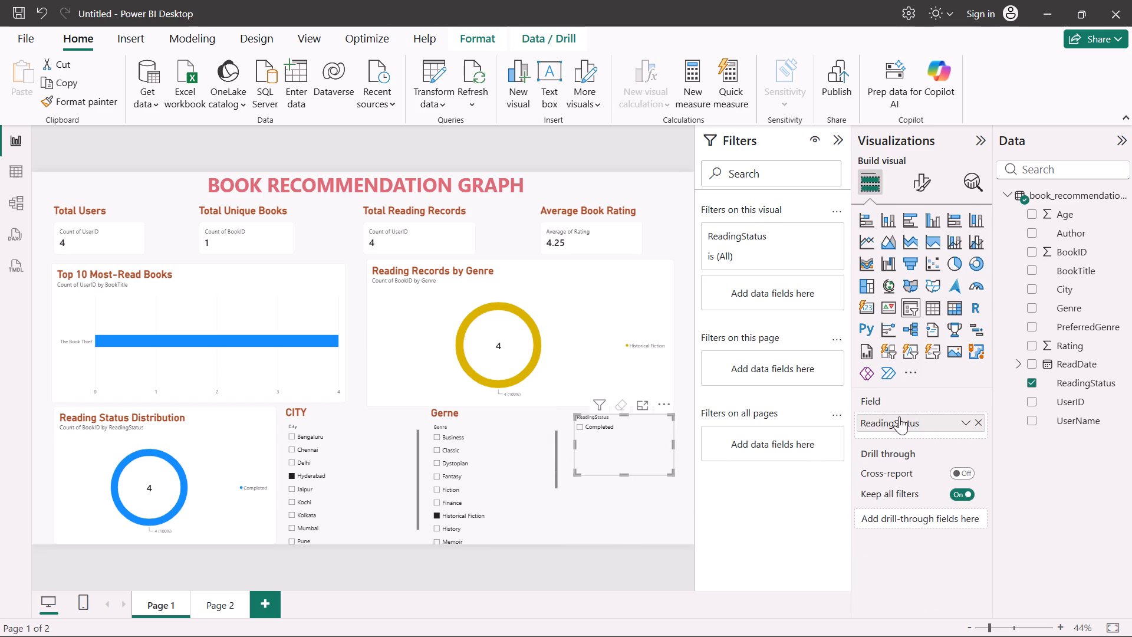
pyautogui.click(924, 180)
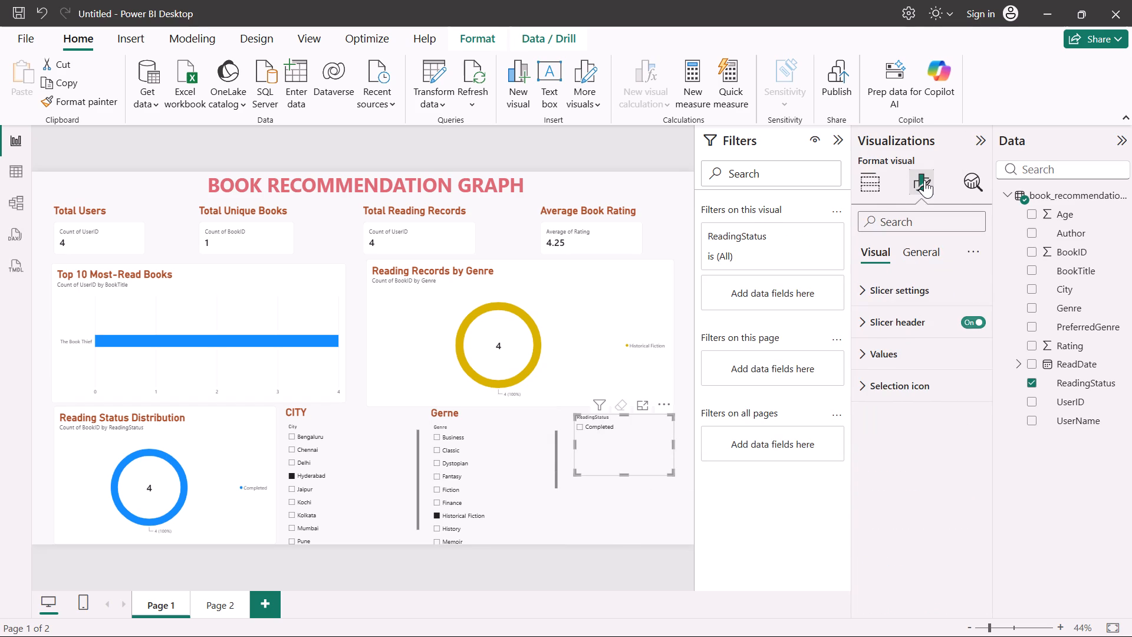
pyautogui.click(920, 251)
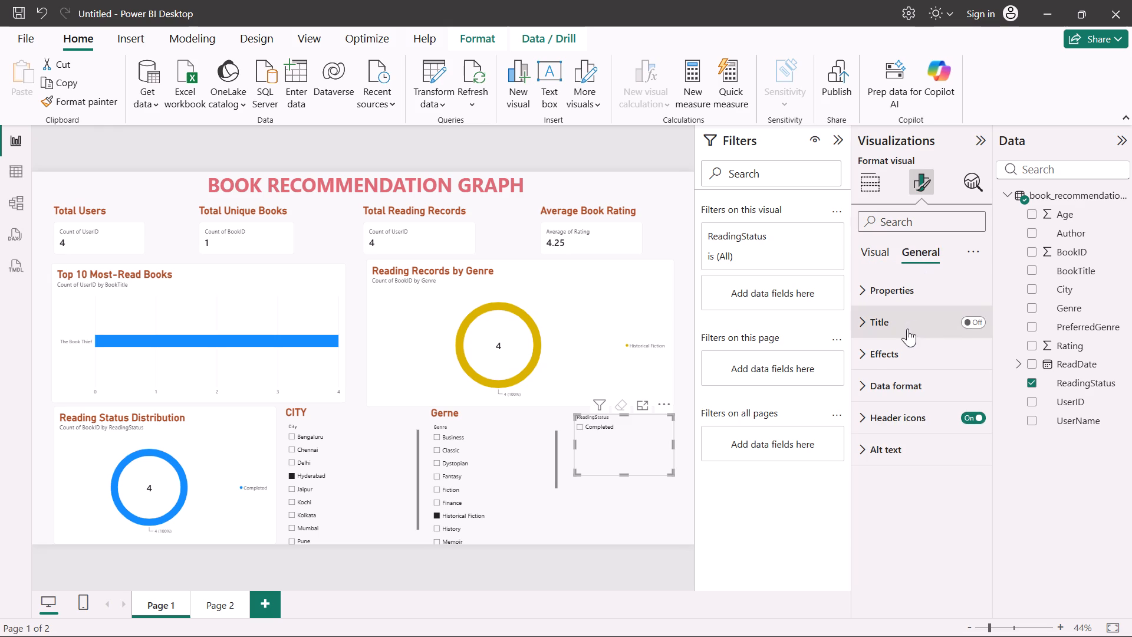
pyautogui.click(970, 322)
pyautogui.click(913, 333)
pyautogui.click(911, 406)
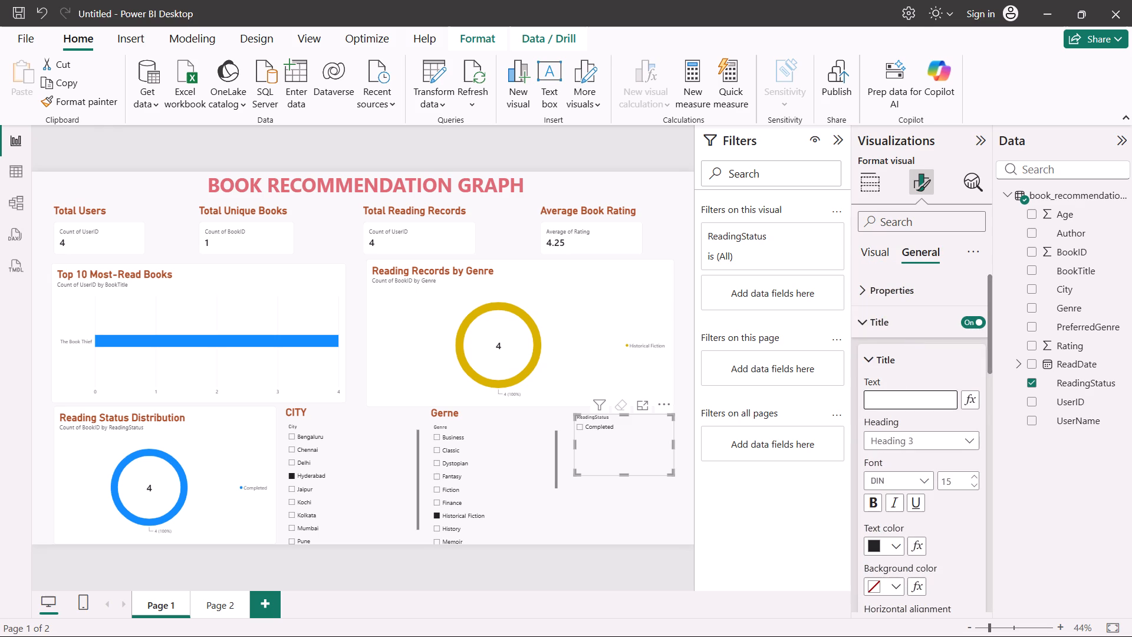
pyautogui.write('eading')
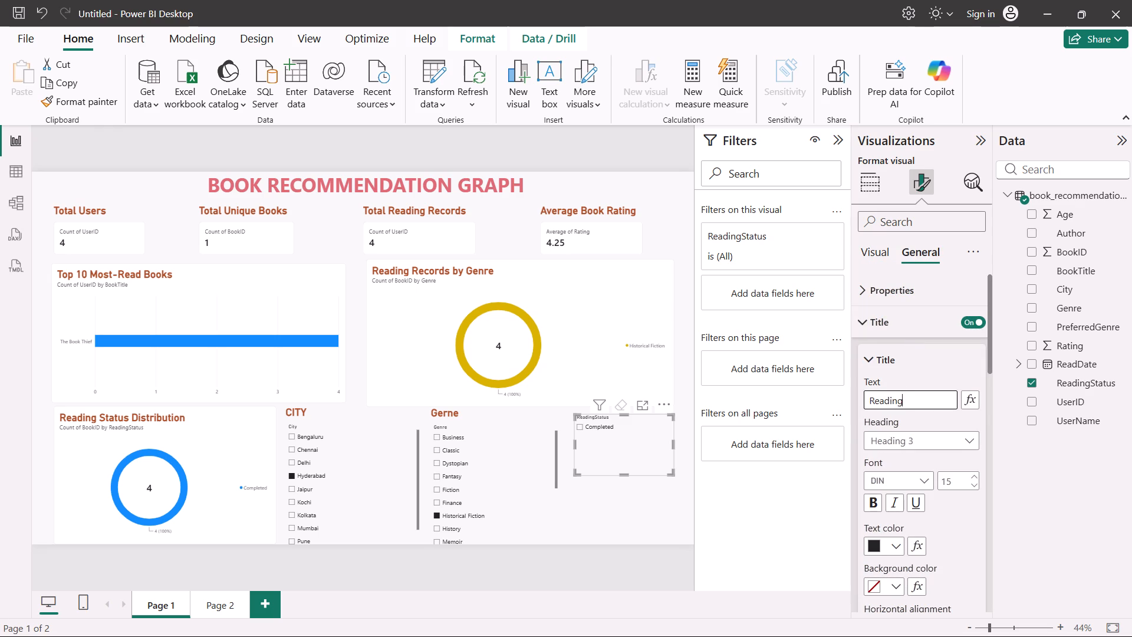
pyautogui.press('space')
pyautogui.press('s')
pyautogui.press('BackSpace')
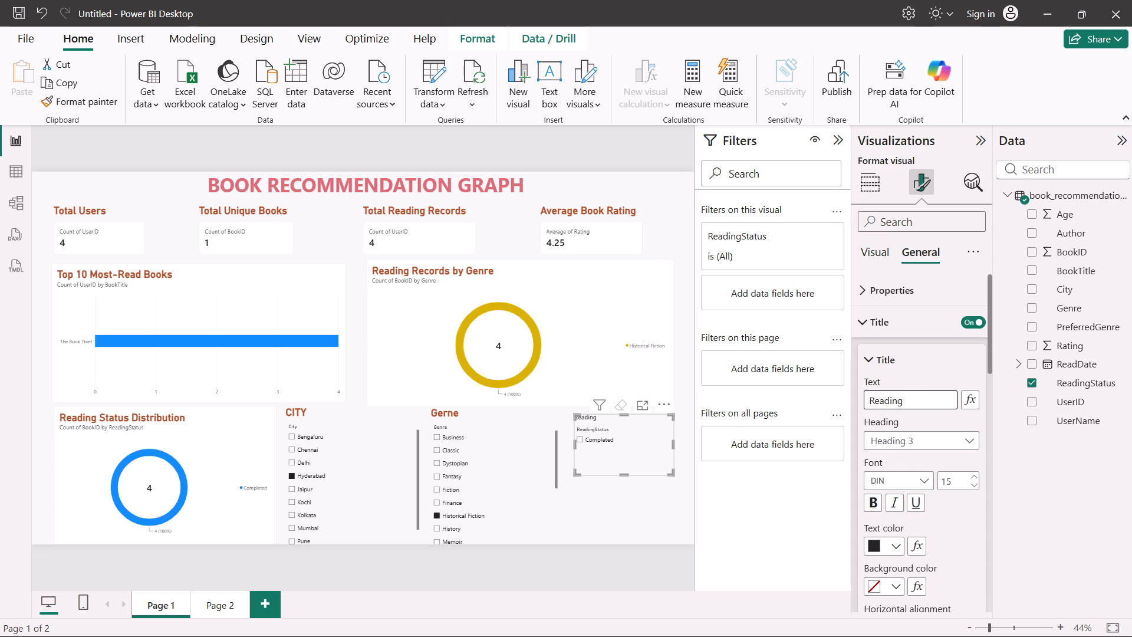
pyautogui.write('tatus')
# Format the ReadingStatus slicer's title with bold, font size 25 and the same dark orange-brown text color as the other titles.
pyautogui.click(872, 502)
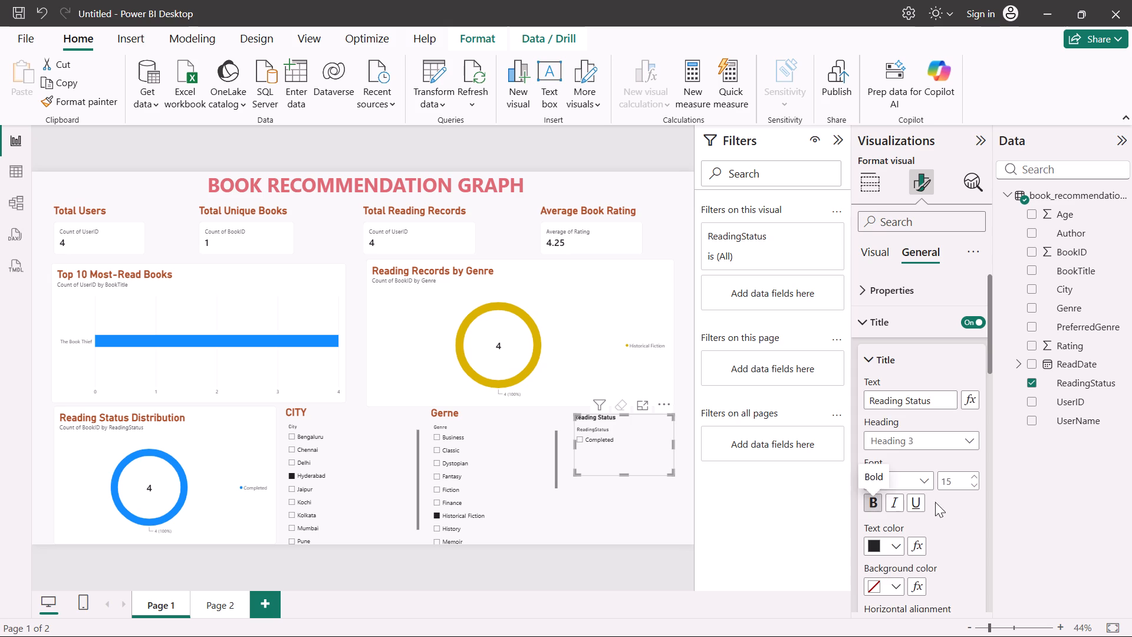
pyautogui.click(963, 487)
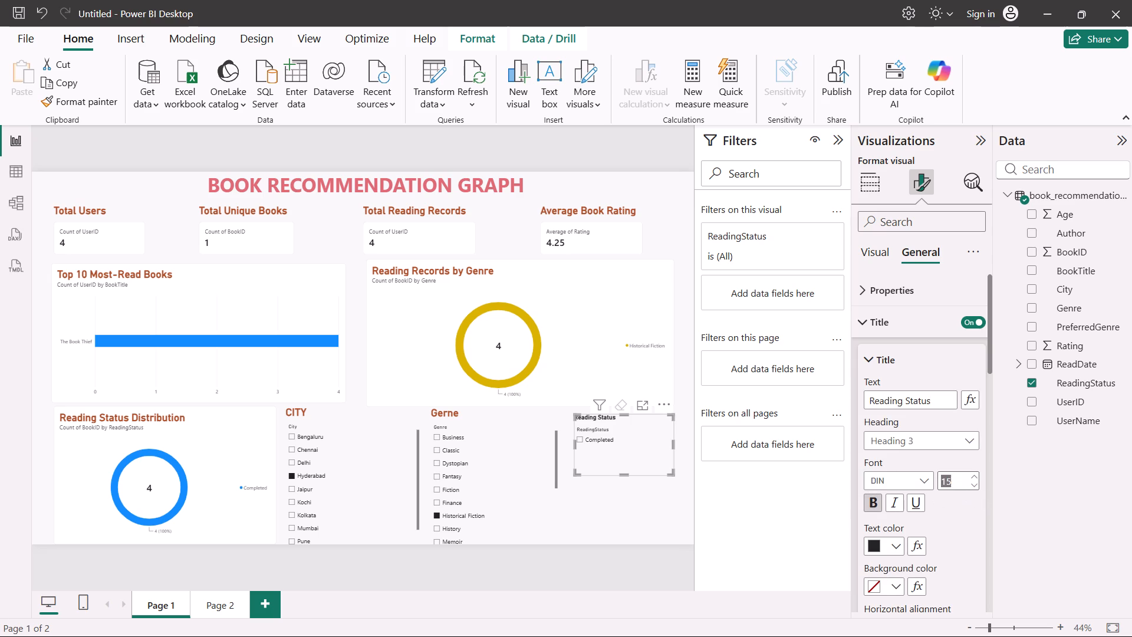
pyautogui.write('25')
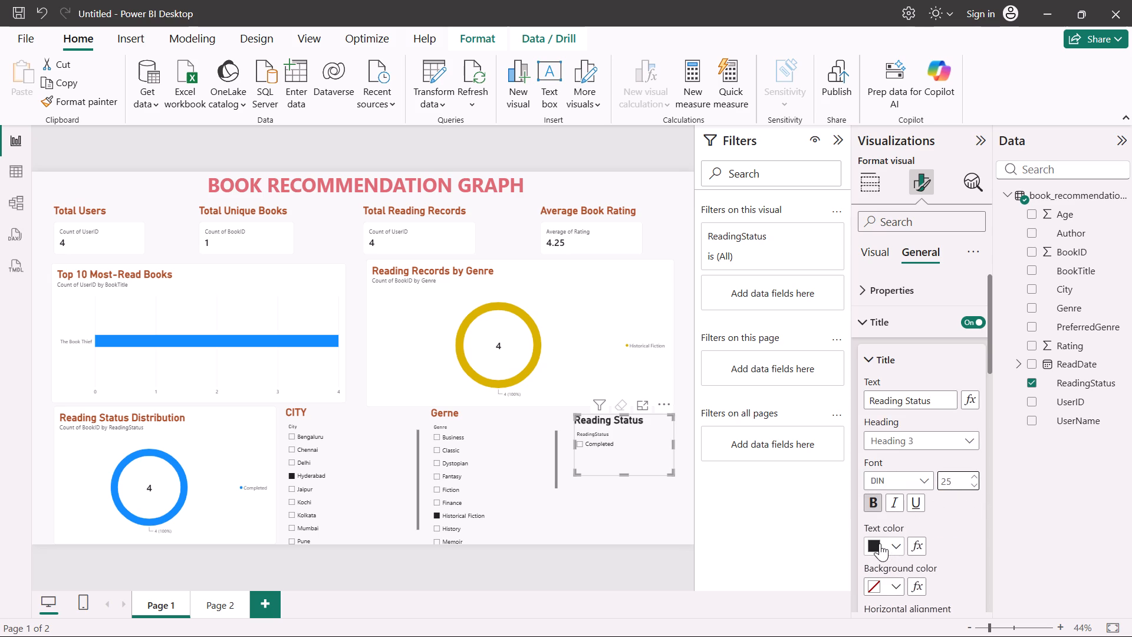
pyautogui.click(880, 543)
pyautogui.click(969, 366)
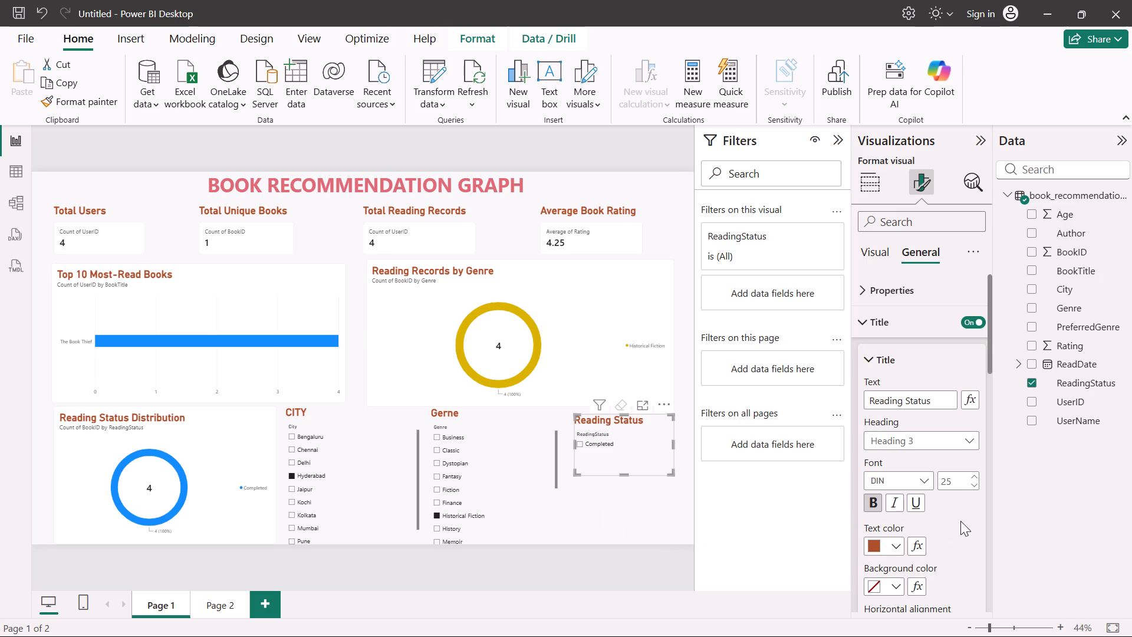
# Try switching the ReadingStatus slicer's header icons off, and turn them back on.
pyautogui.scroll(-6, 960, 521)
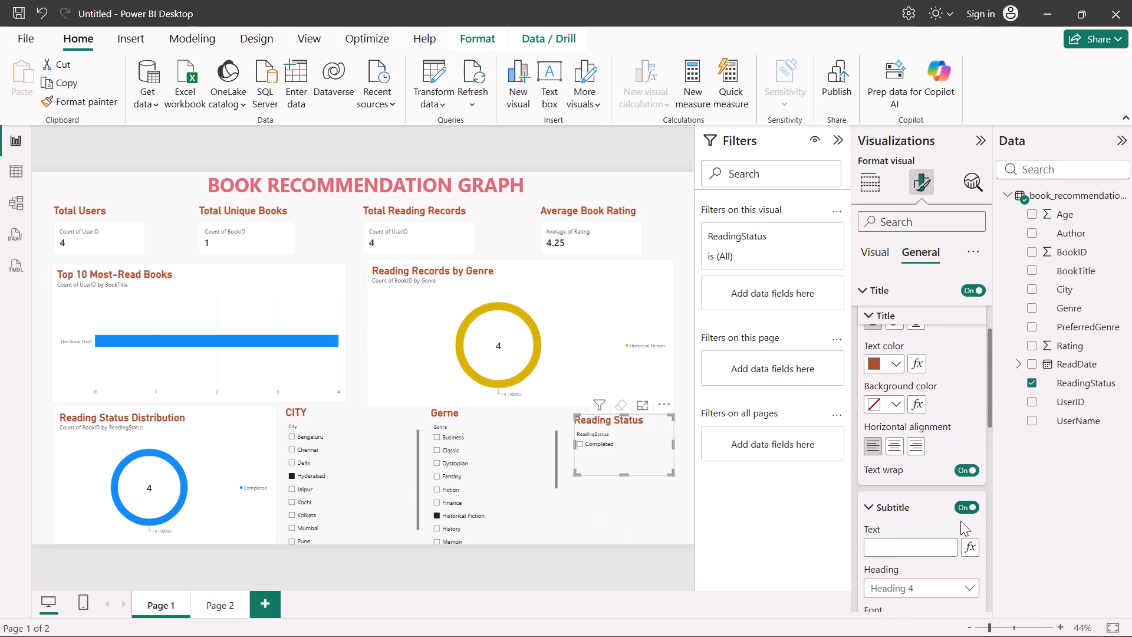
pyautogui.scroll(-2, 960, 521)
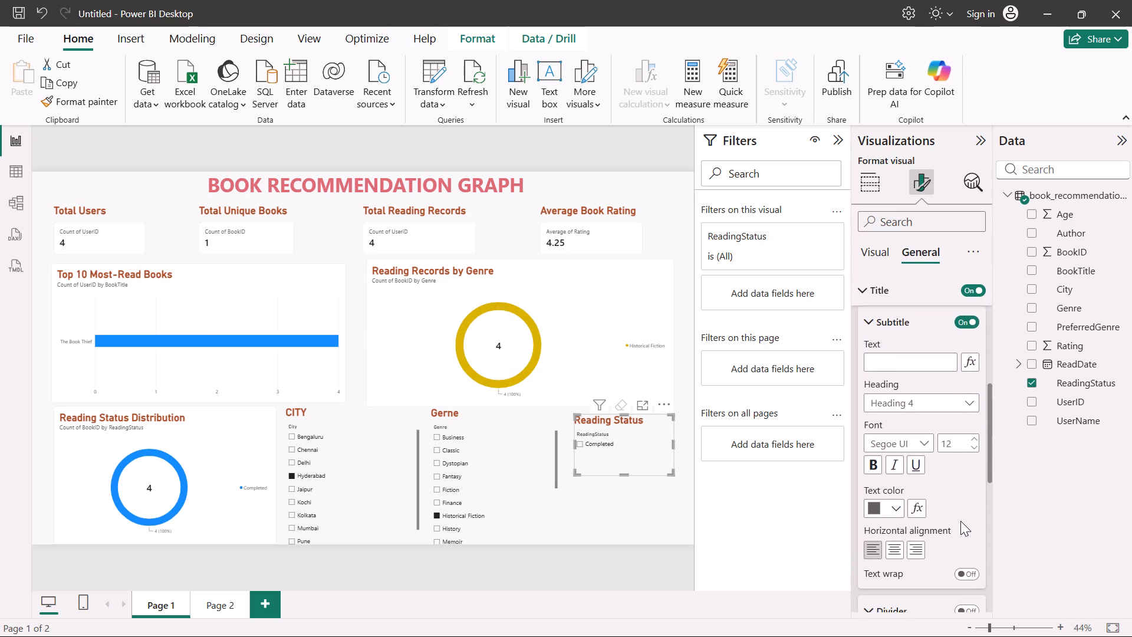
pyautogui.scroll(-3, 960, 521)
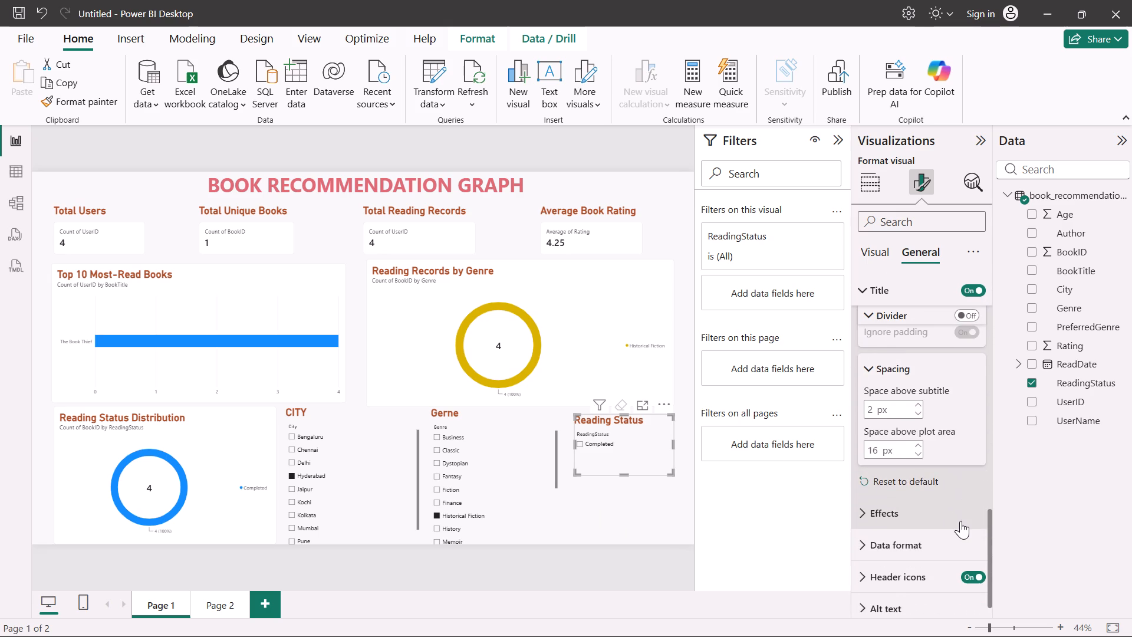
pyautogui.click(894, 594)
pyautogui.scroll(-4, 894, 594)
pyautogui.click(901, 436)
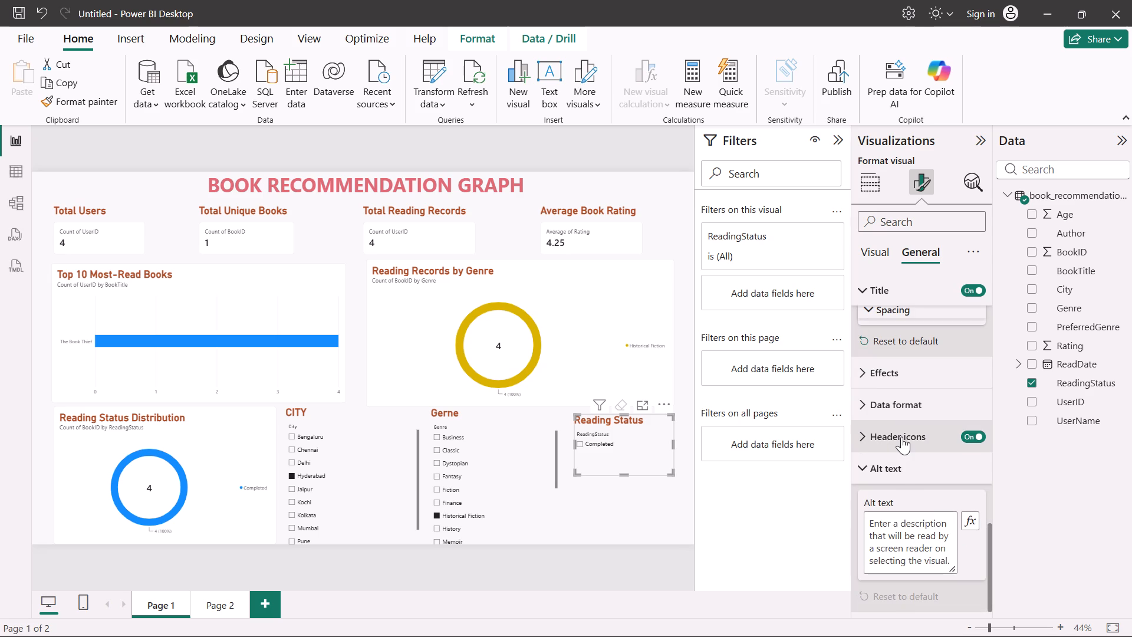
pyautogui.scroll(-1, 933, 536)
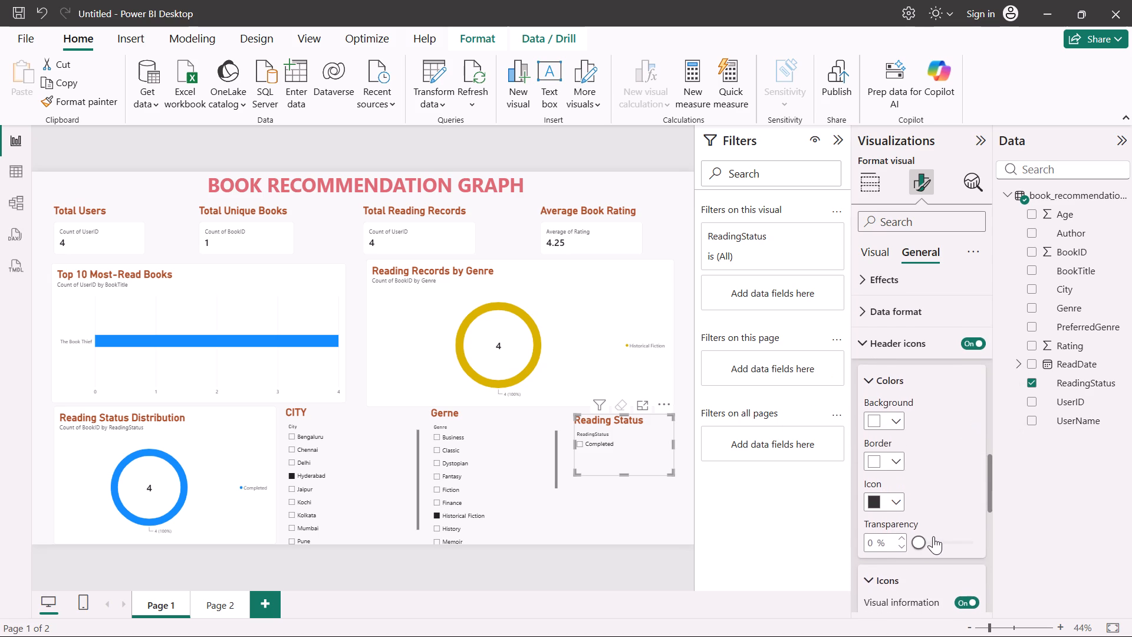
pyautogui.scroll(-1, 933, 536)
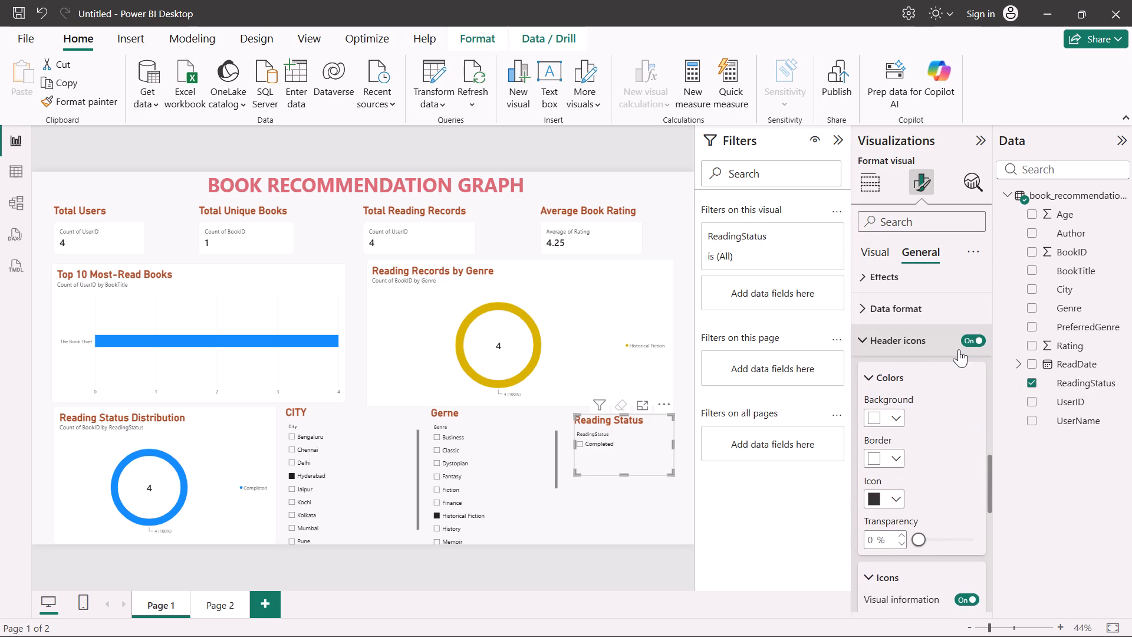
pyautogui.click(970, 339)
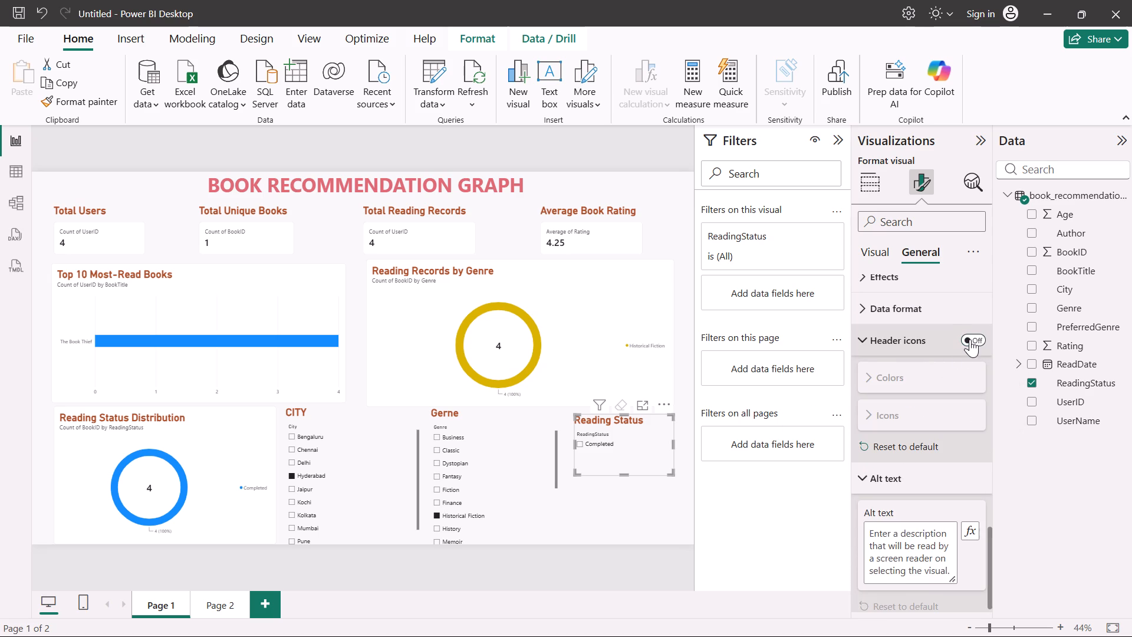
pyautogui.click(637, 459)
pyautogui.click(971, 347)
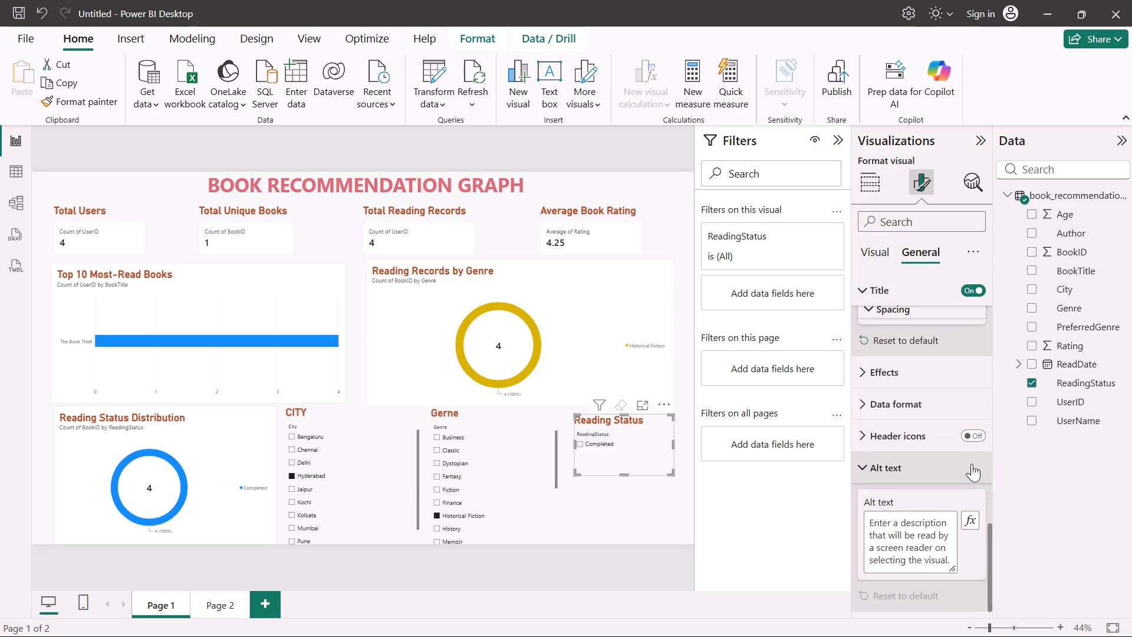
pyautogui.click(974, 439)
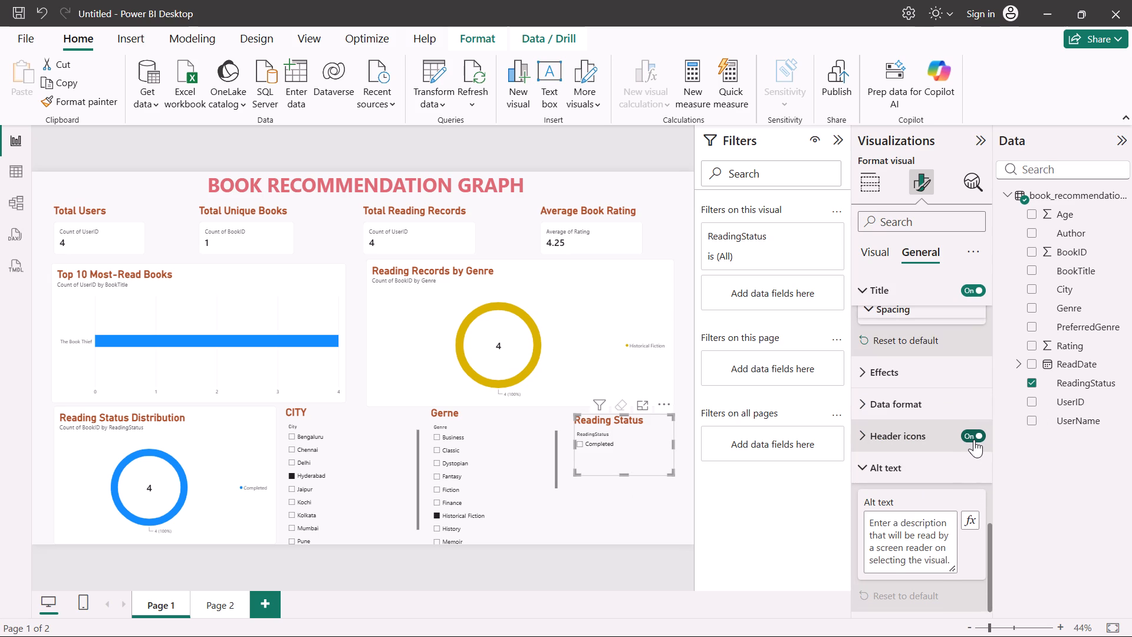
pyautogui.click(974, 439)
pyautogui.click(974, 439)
# Set the icon color of the ReadingStatus slicer's header icons to light blue.
pyautogui.click(953, 439)
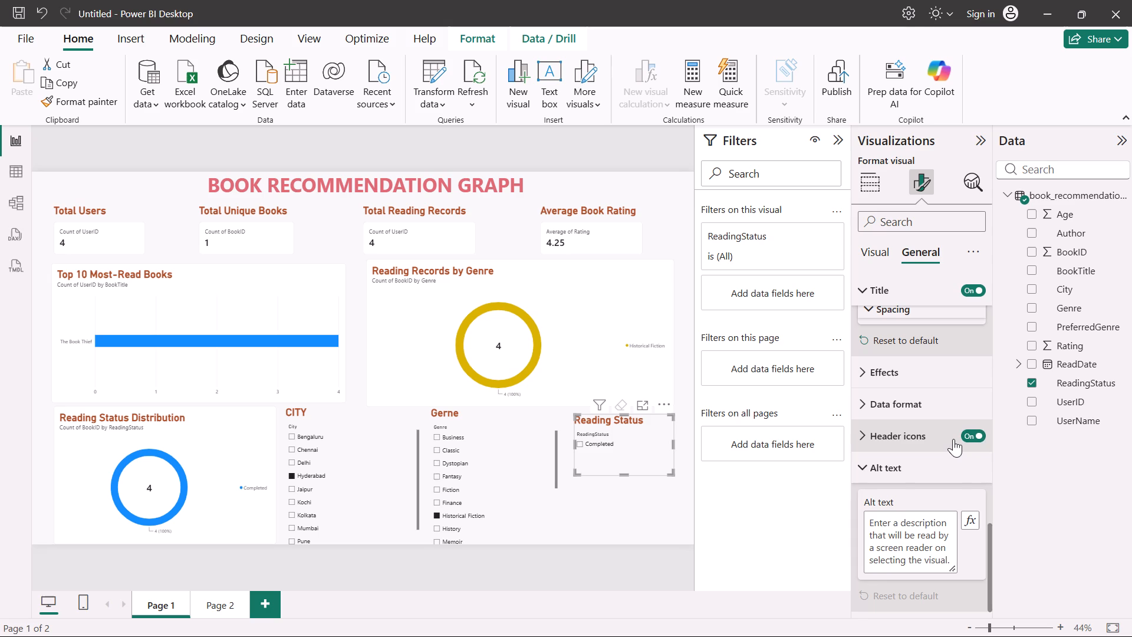
pyautogui.scroll(-1, 907, 494)
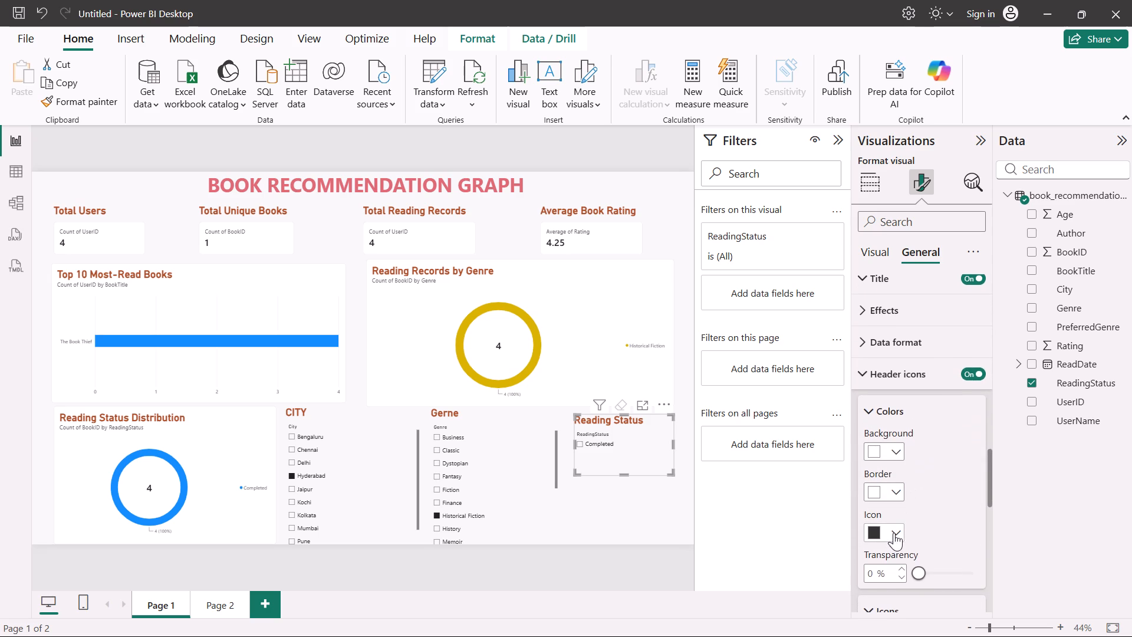
pyautogui.click(894, 533)
pyautogui.click(931, 310)
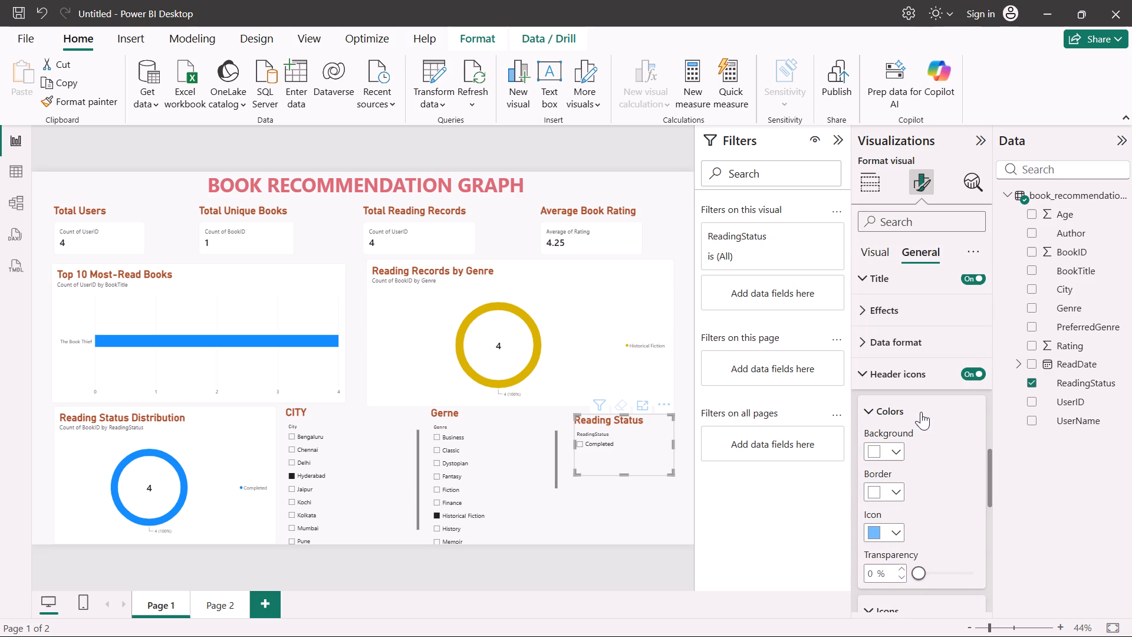
# Turn off the ReadingStatus slicer's header icons and deselect the slicer.
pyautogui.click(970, 372)
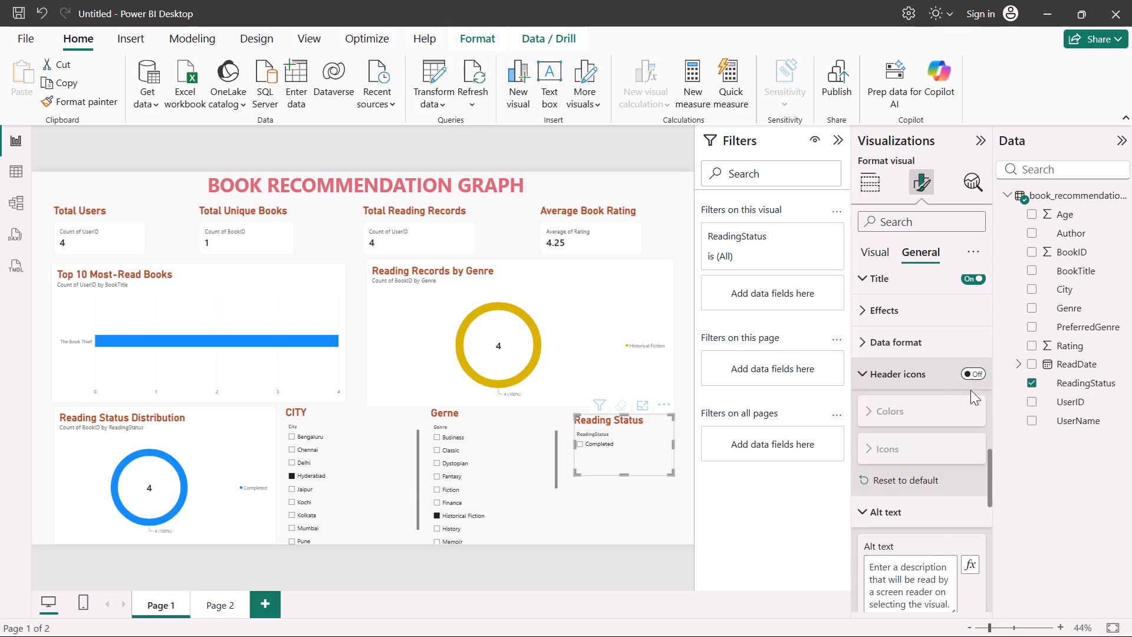
pyautogui.click(970, 381)
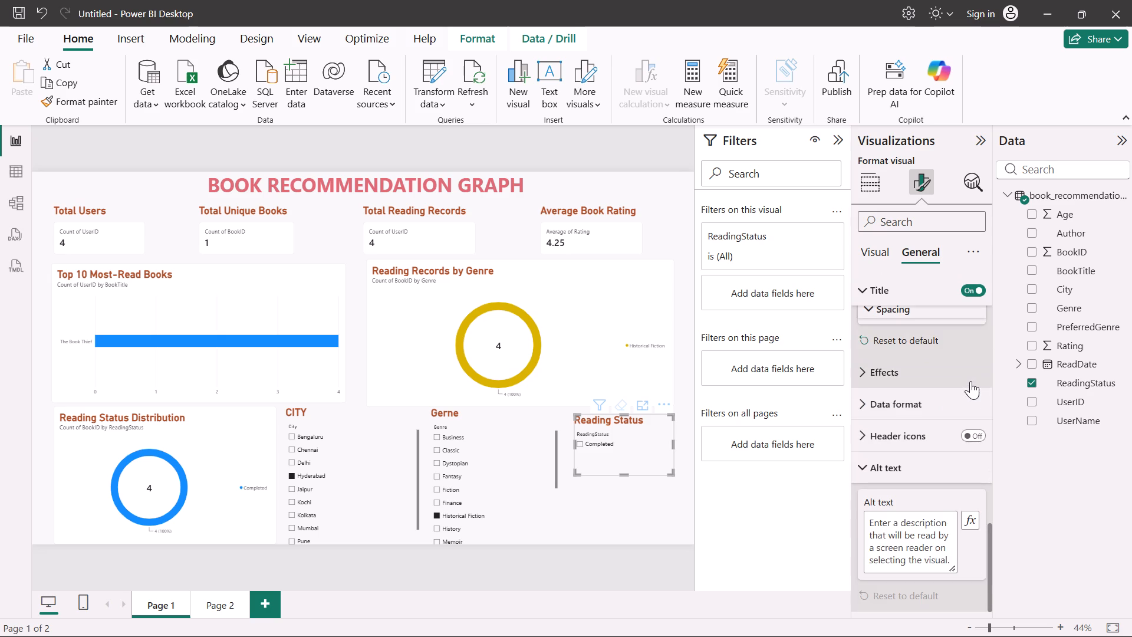
pyautogui.click(644, 527)
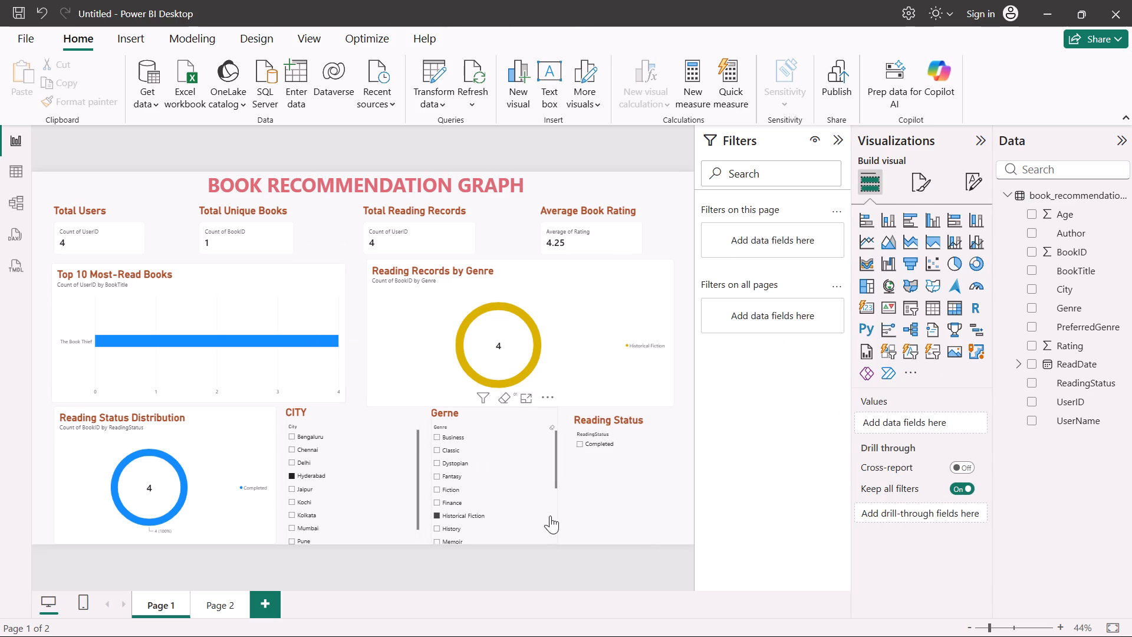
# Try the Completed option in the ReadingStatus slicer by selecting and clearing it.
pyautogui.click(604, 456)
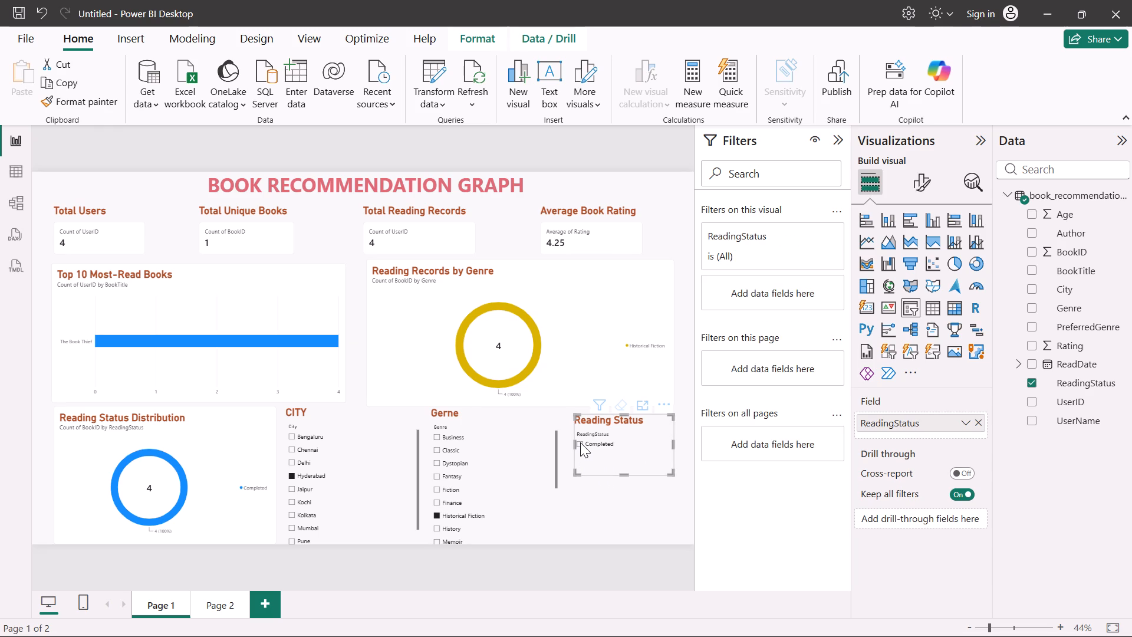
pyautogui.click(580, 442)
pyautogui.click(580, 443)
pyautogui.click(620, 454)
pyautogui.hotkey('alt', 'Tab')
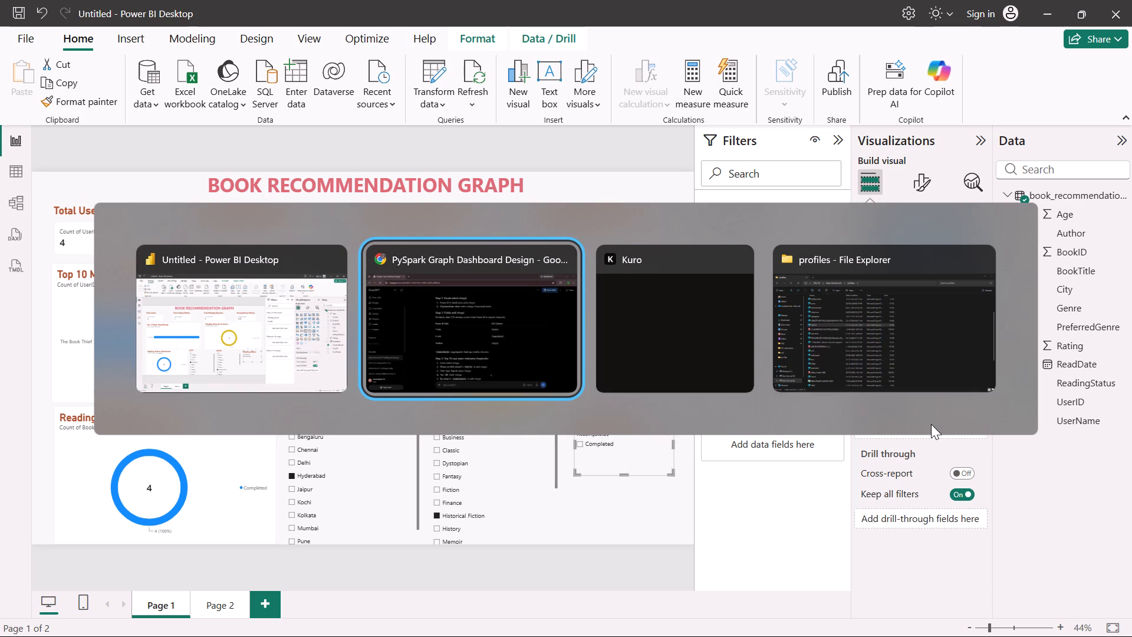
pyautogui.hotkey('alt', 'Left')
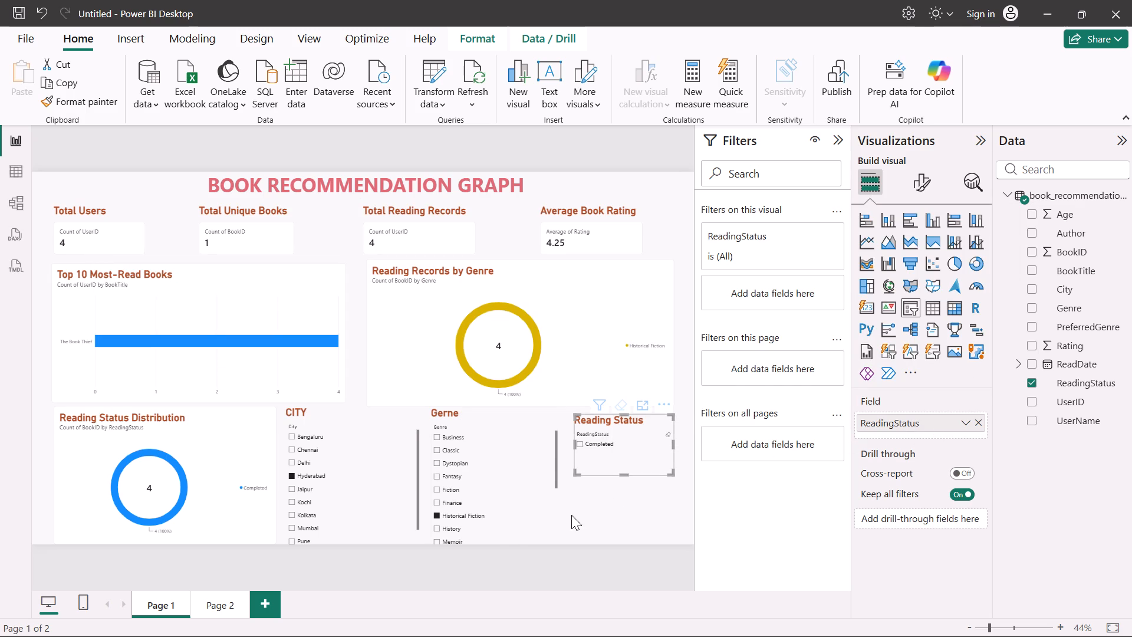
# On Page 2, select Currently Reading in the Reading Status slicer.
pyautogui.click(203, 610)
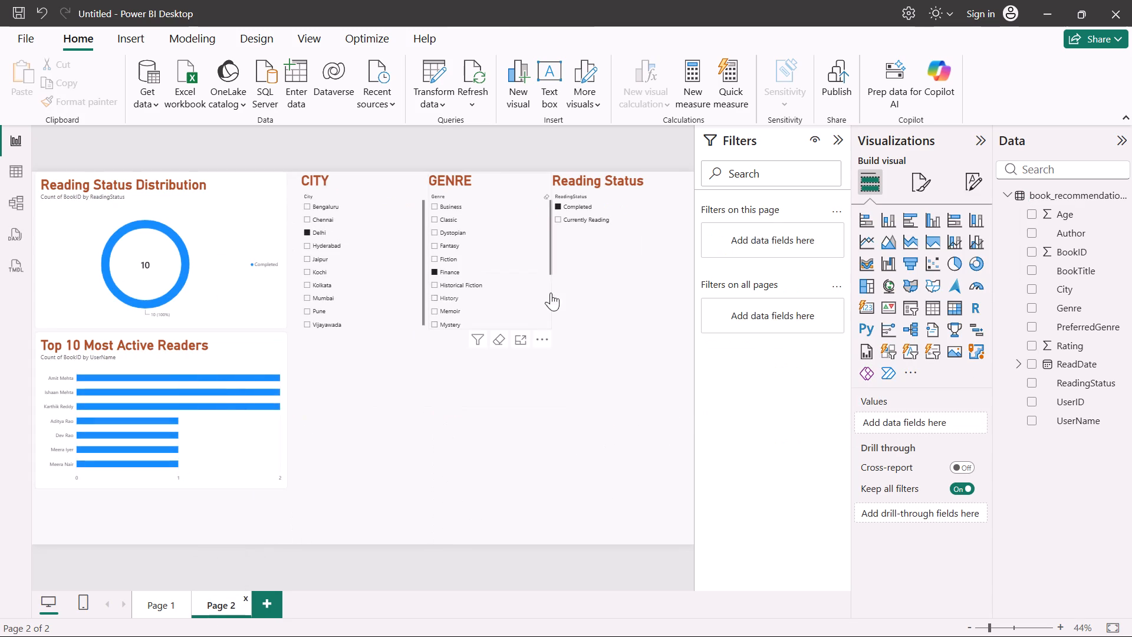
pyautogui.click(572, 287)
pyautogui.click(603, 251)
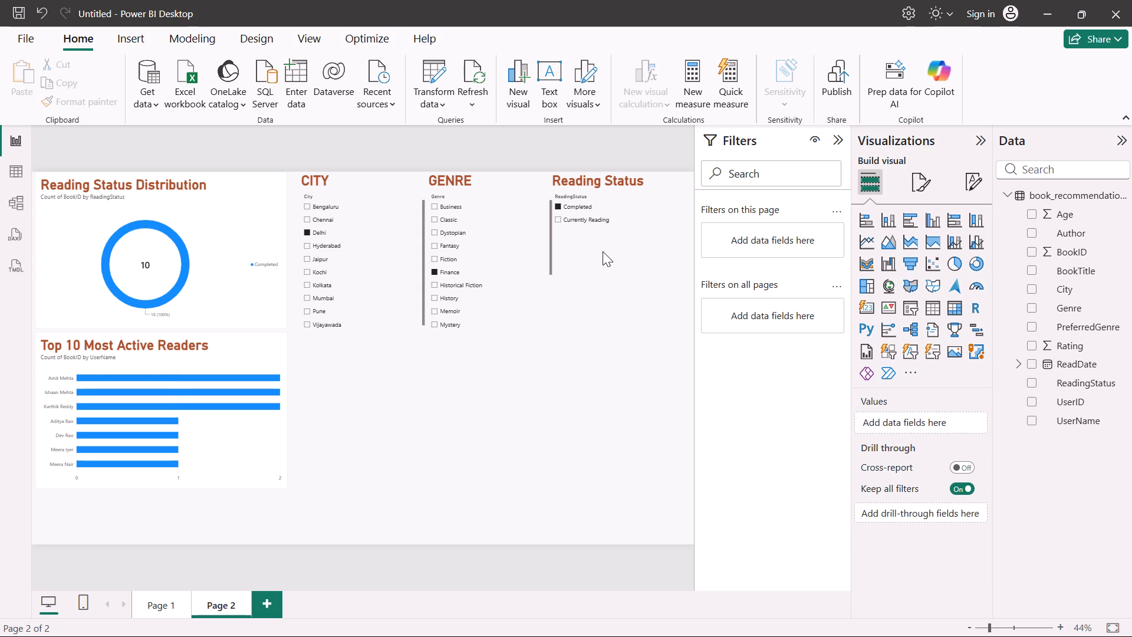
pyautogui.click(590, 225)
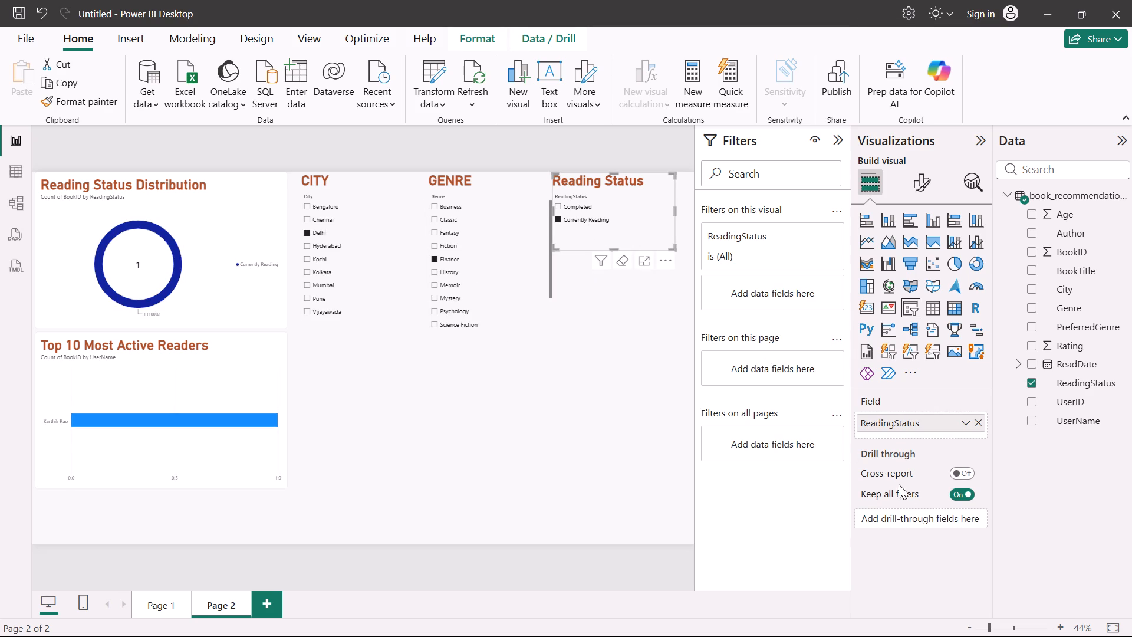
pyautogui.click(962, 423)
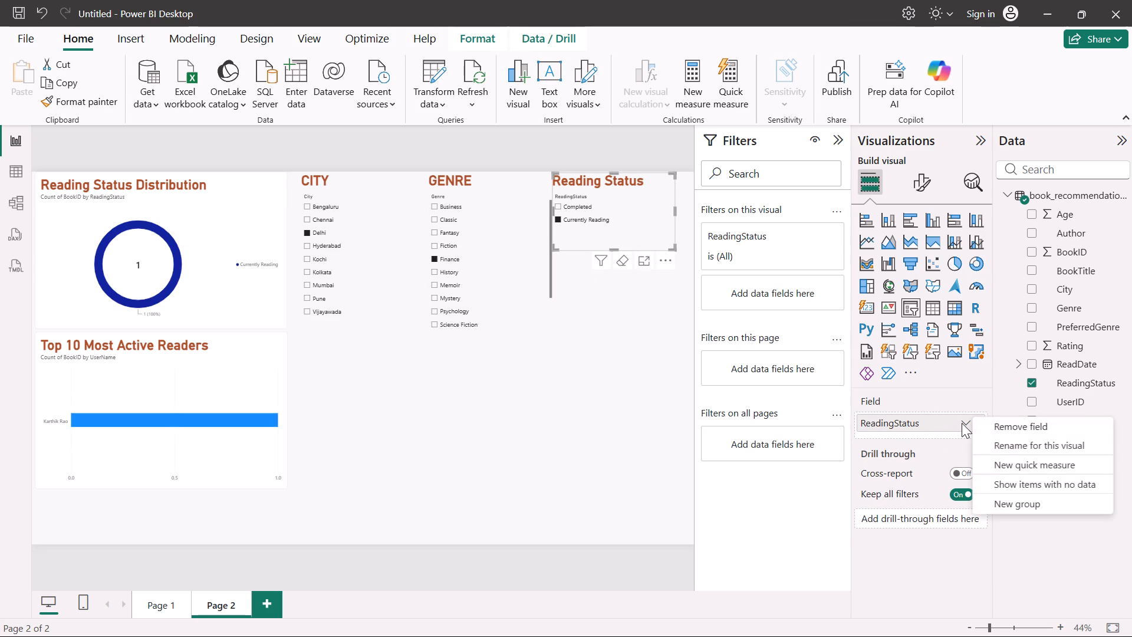
pyautogui.click(955, 588)
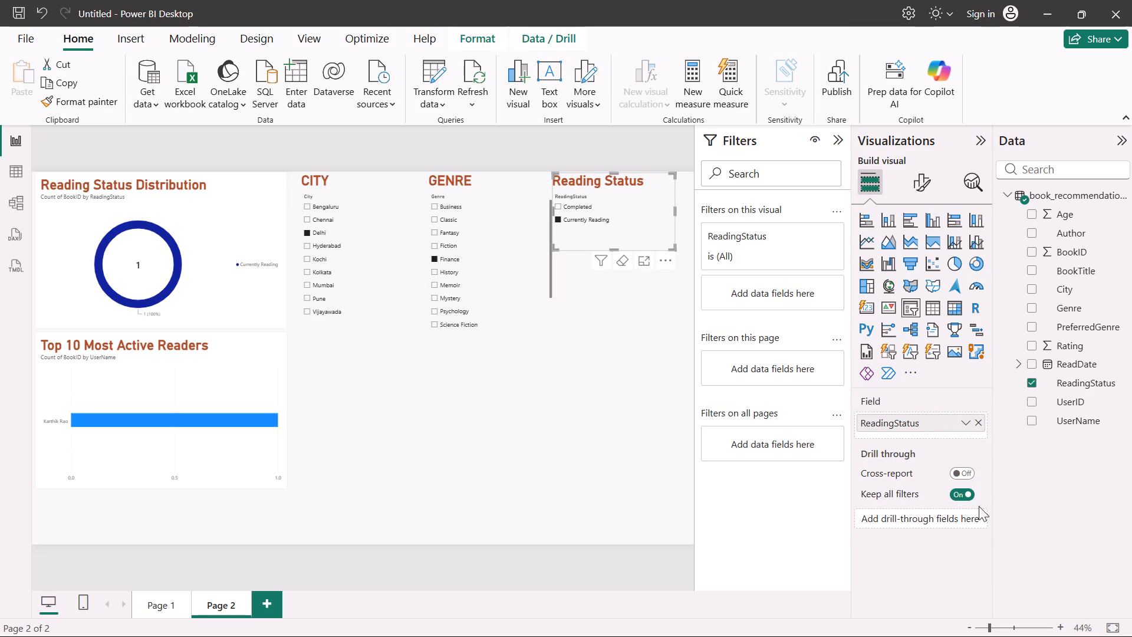
pyautogui.click(967, 423)
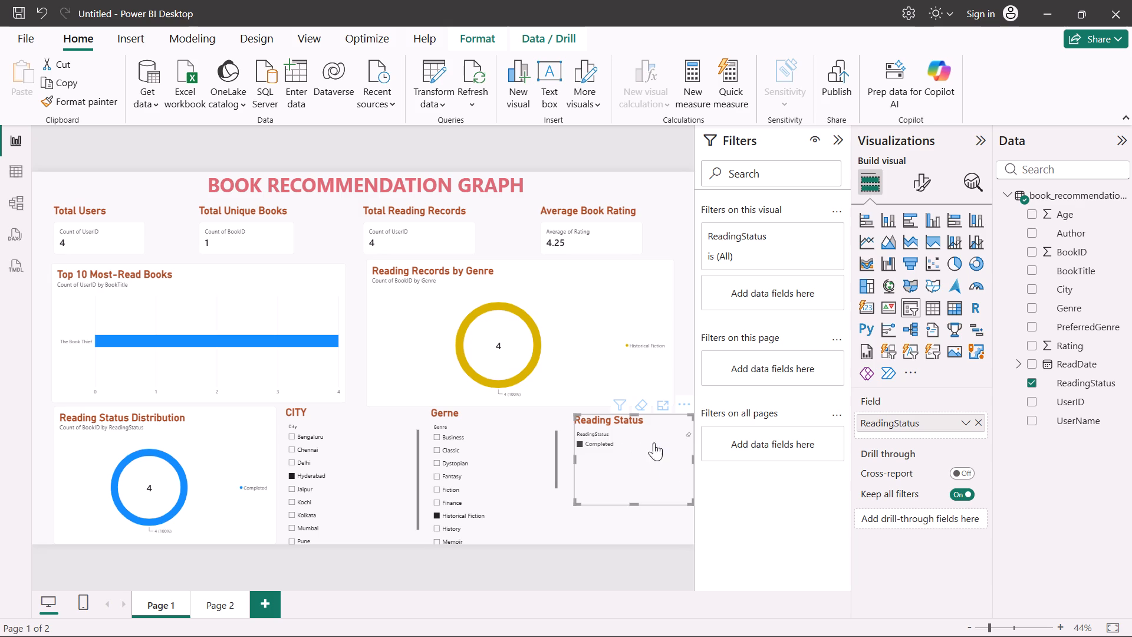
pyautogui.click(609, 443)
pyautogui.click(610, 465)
# Remove the ReadingStatus slicer from Page 1.
pyautogui.rightClick(666, 455)
pyautogui.click(689, 400)
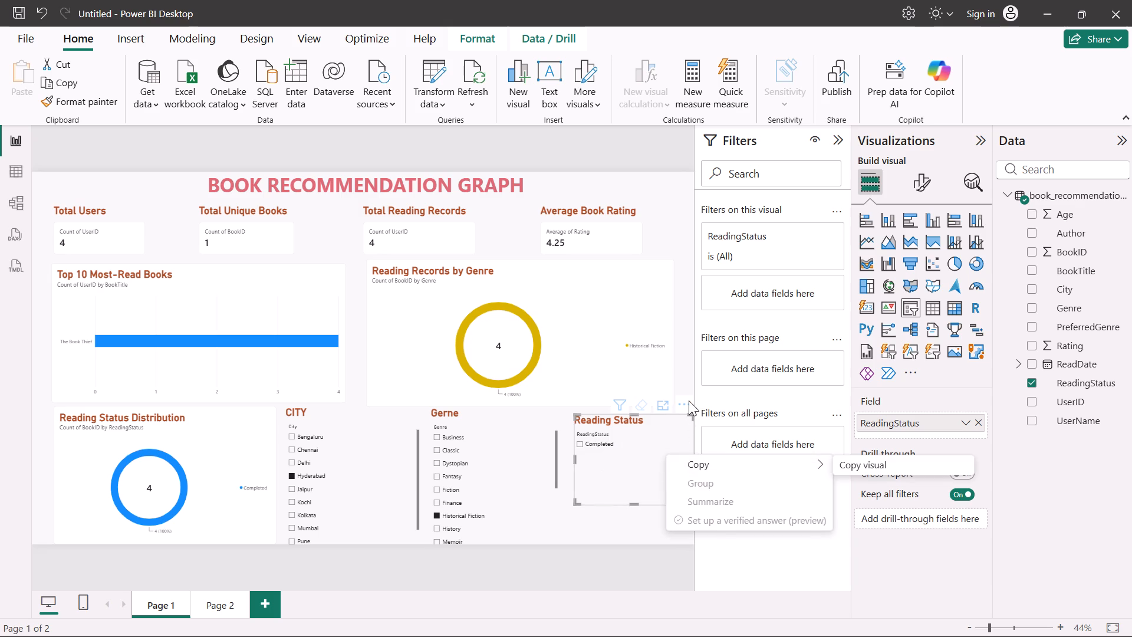
pyautogui.click(706, 475)
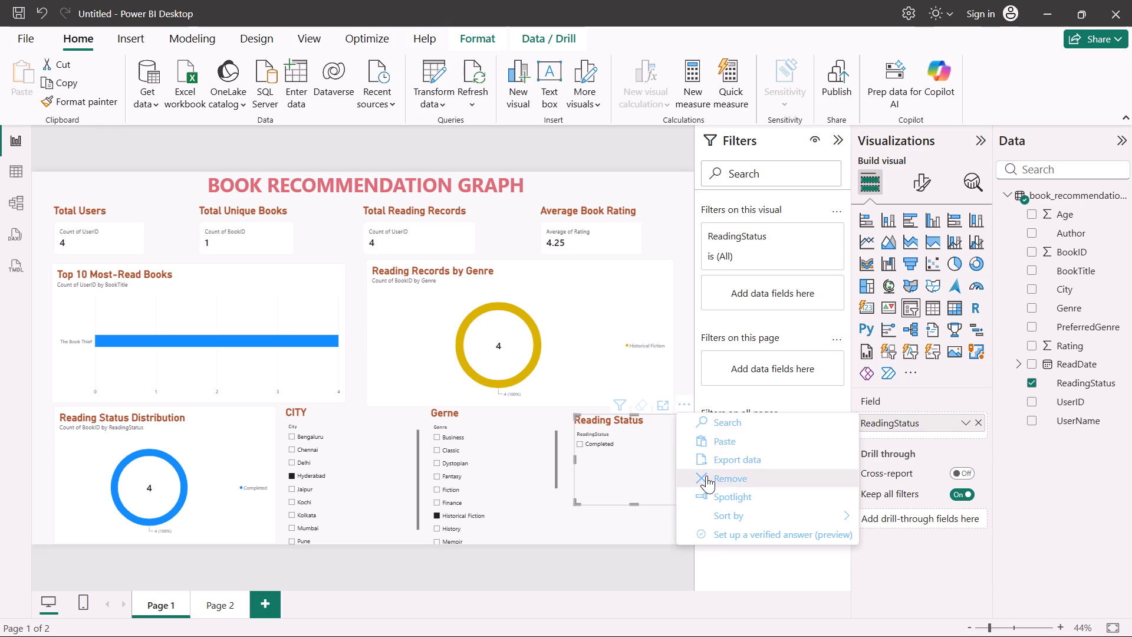
pyautogui.click(629, 475)
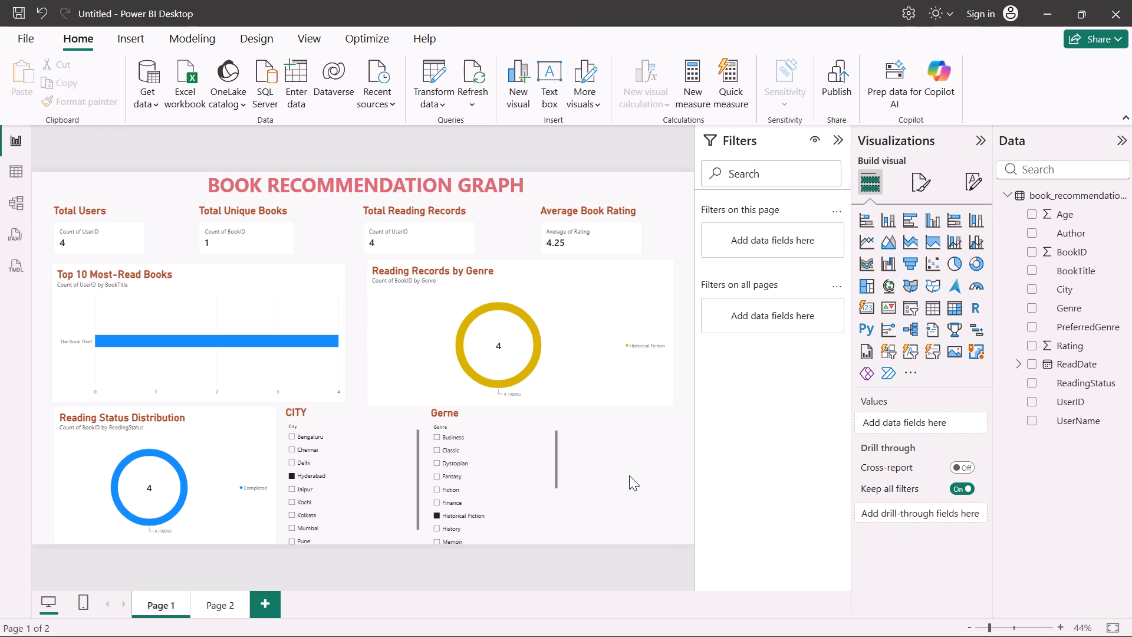
# Add a new slicer to Page 1 beside the Genre slicer and assign the ReadingStatus field to it.
pyautogui.click(647, 461)
pyautogui.click(621, 458)
pyautogui.click(911, 306)
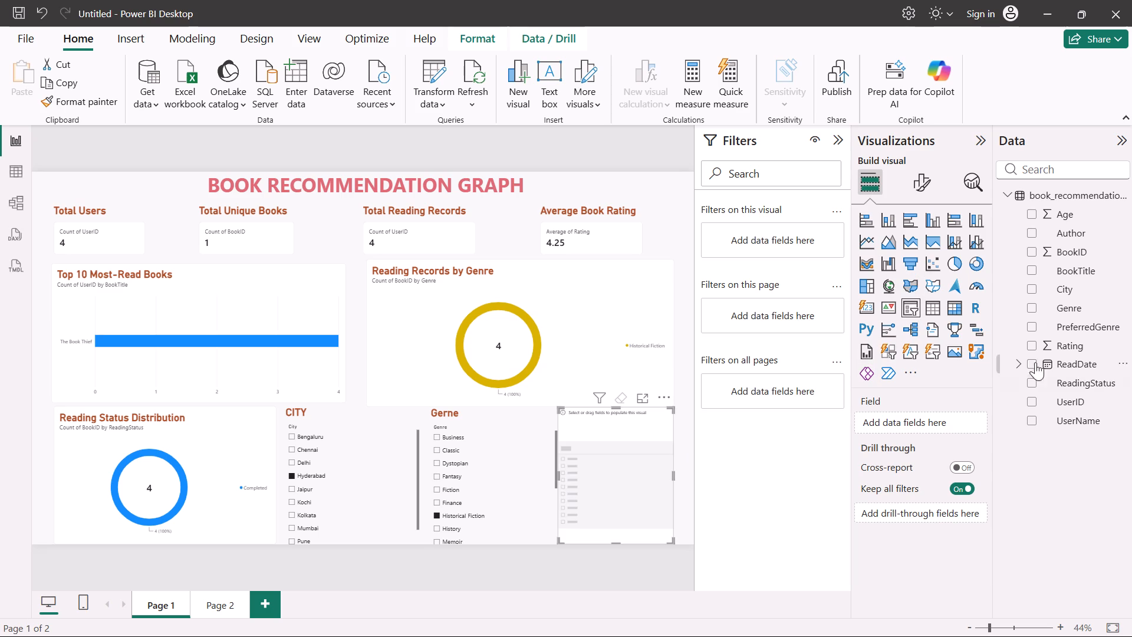
pyautogui.moveTo(1058, 384); pyautogui.dragTo(949, 410)
pyautogui.moveTo(949, 410); pyautogui.dragTo(916, 423)
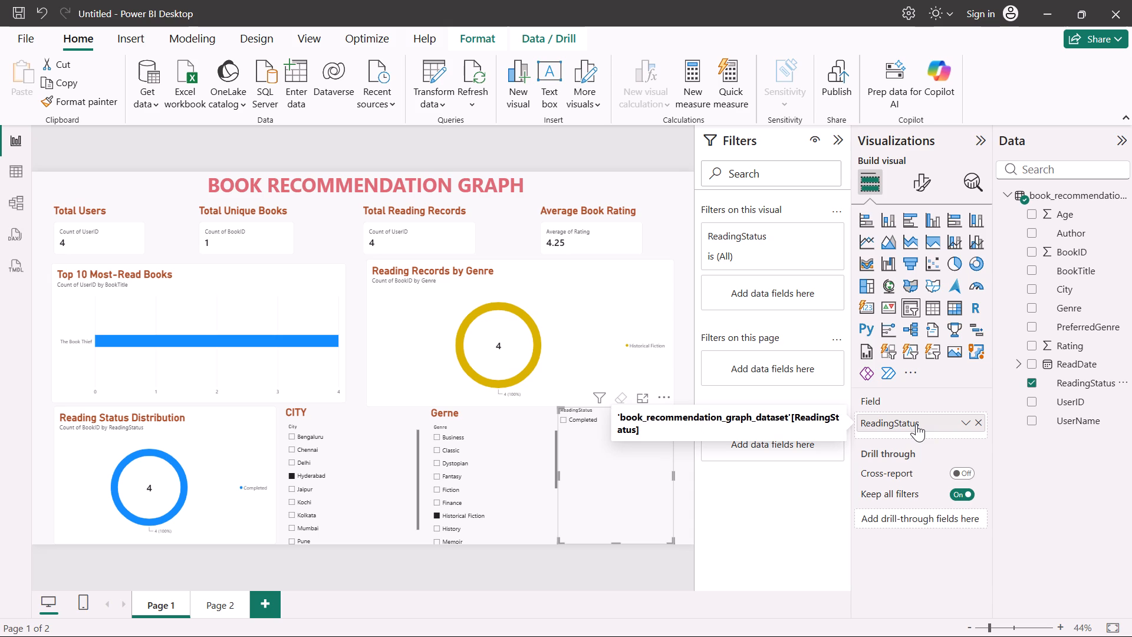
pyautogui.click(624, 467)
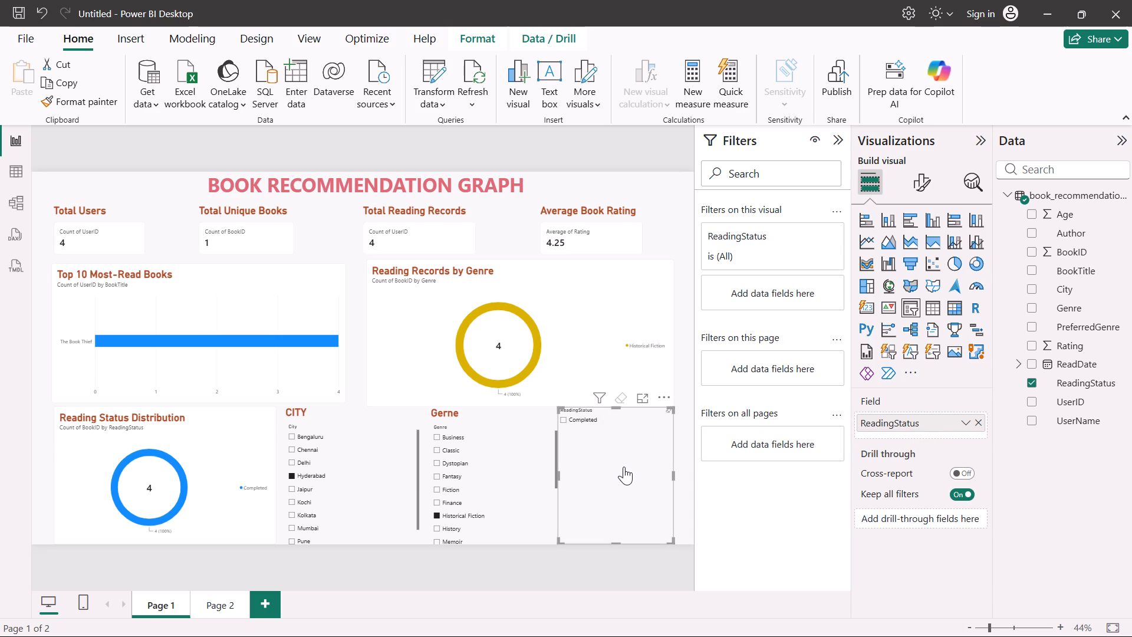
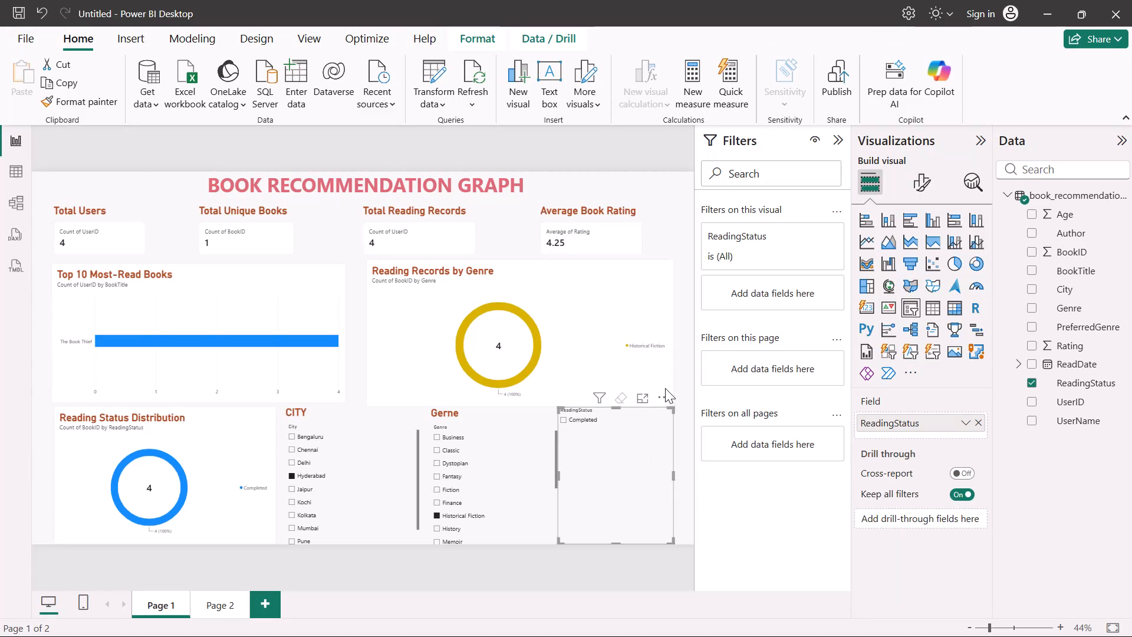
# Remove the ReadingStatus slicer beside the Genre slicer from Page 1.
pyautogui.click(667, 395)
pyautogui.click(712, 469)
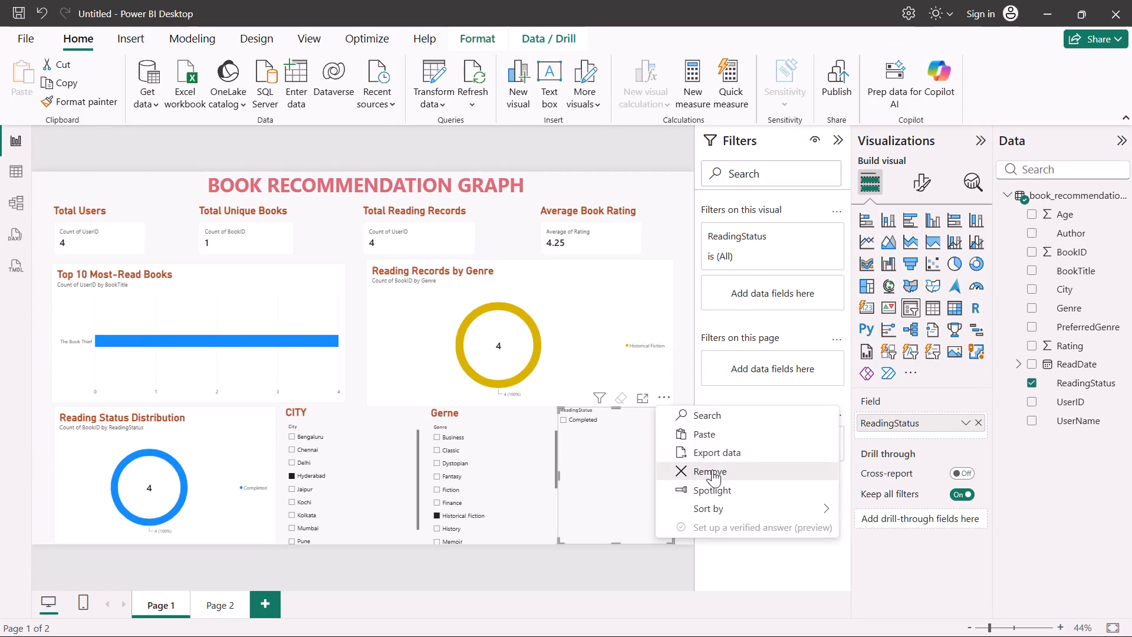
# Rearrange Page 1's bottom row so the City slicer comes first, the Reading Status Distribution donut second and the Genre slicer last.
pyautogui.click(521, 474)
pyautogui.moveTo(521, 474); pyautogui.dragTo(634, 480)
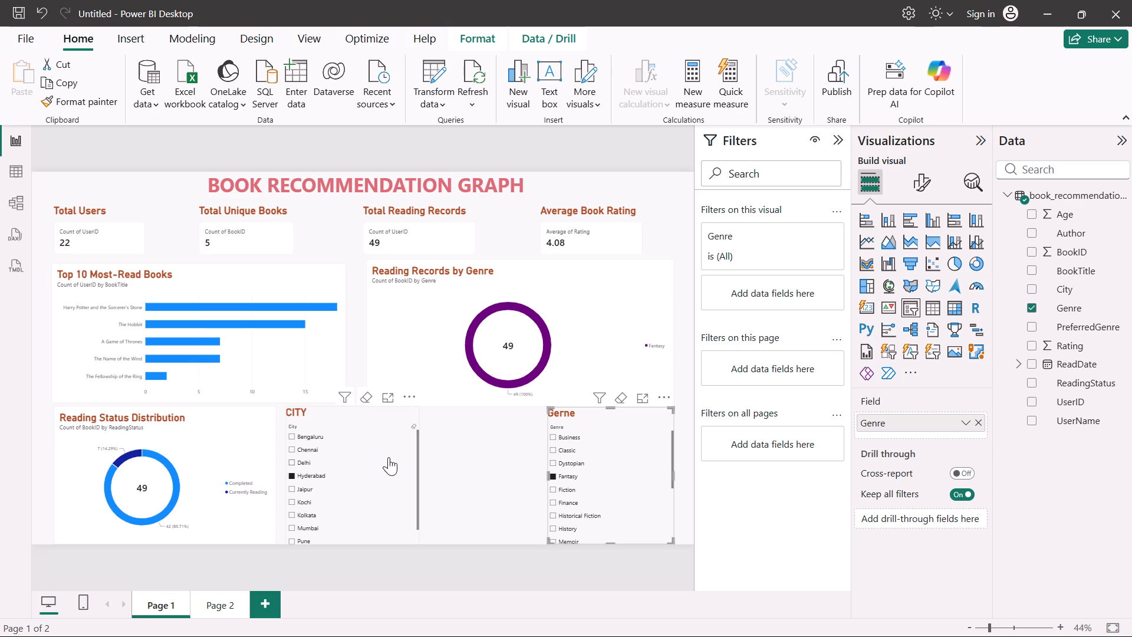
pyautogui.moveTo(386, 457); pyautogui.dragTo(292, 363)
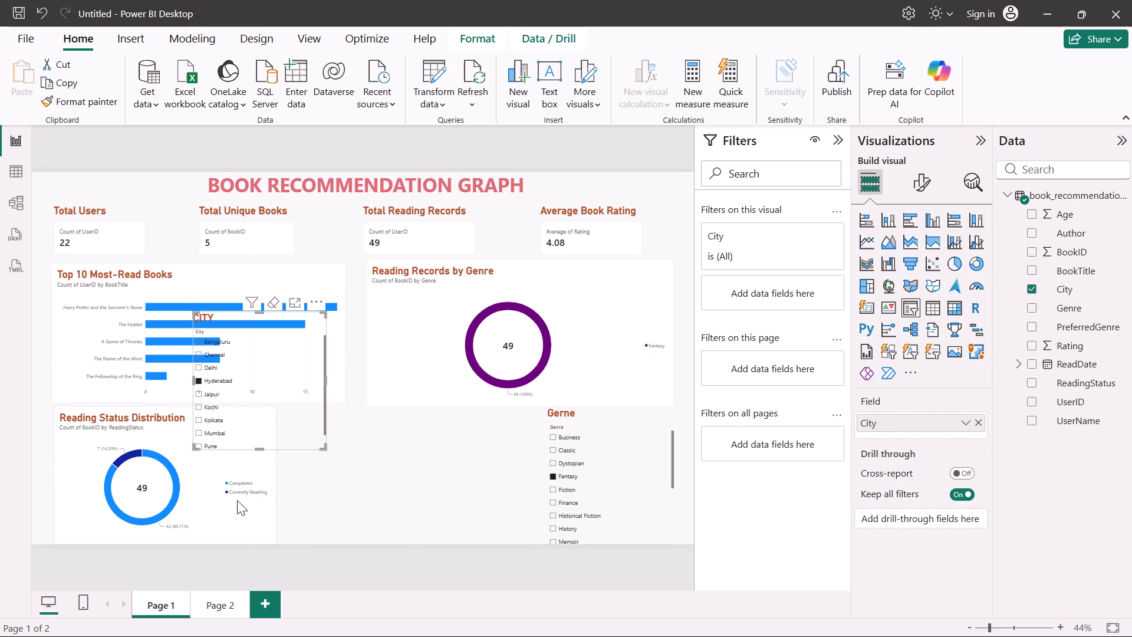
pyautogui.moveTo(236, 509); pyautogui.dragTo(489, 510)
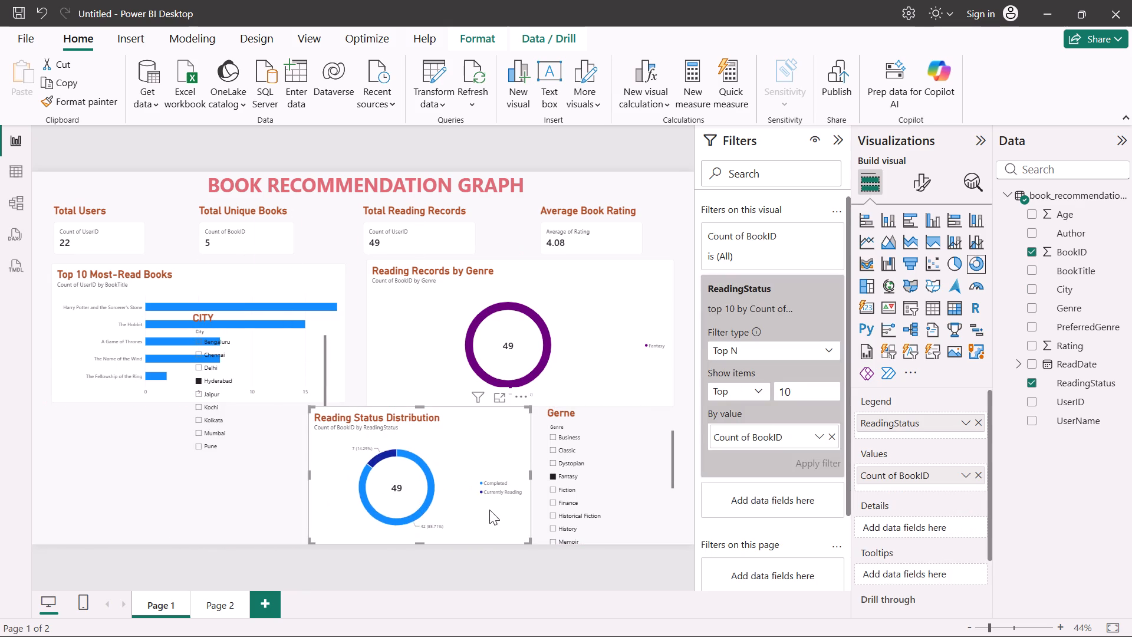
pyautogui.moveTo(283, 359); pyautogui.dragTo(169, 459)
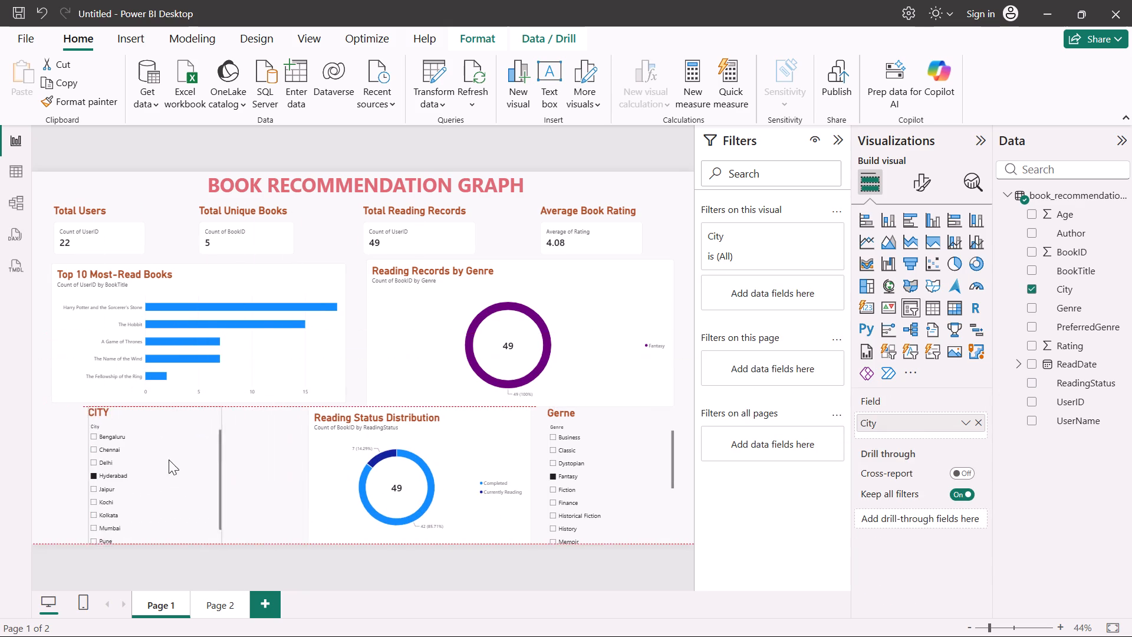
pyautogui.moveTo(169, 459); pyautogui.dragTo(146, 462)
# Widen the City slicer, Reading Status Distribution donut and Genre slicer to fill the bottom row, and clear the Fantasy selection.
pyautogui.moveTo(185, 472); pyautogui.dragTo(245, 472)
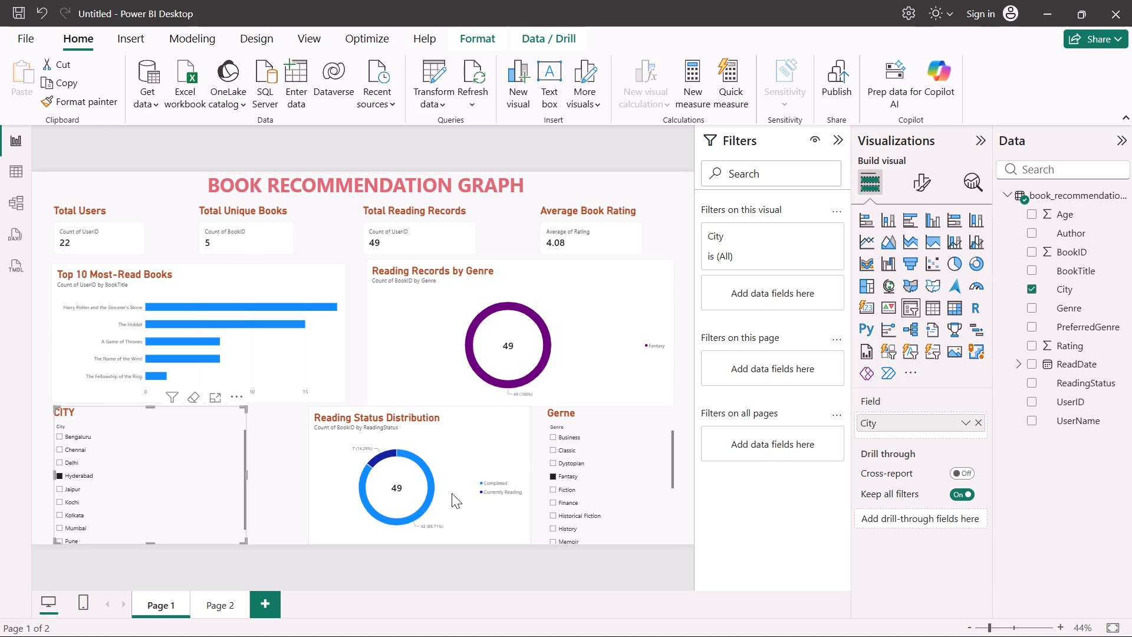
pyautogui.moveTo(472, 507); pyautogui.dragTo(445, 511)
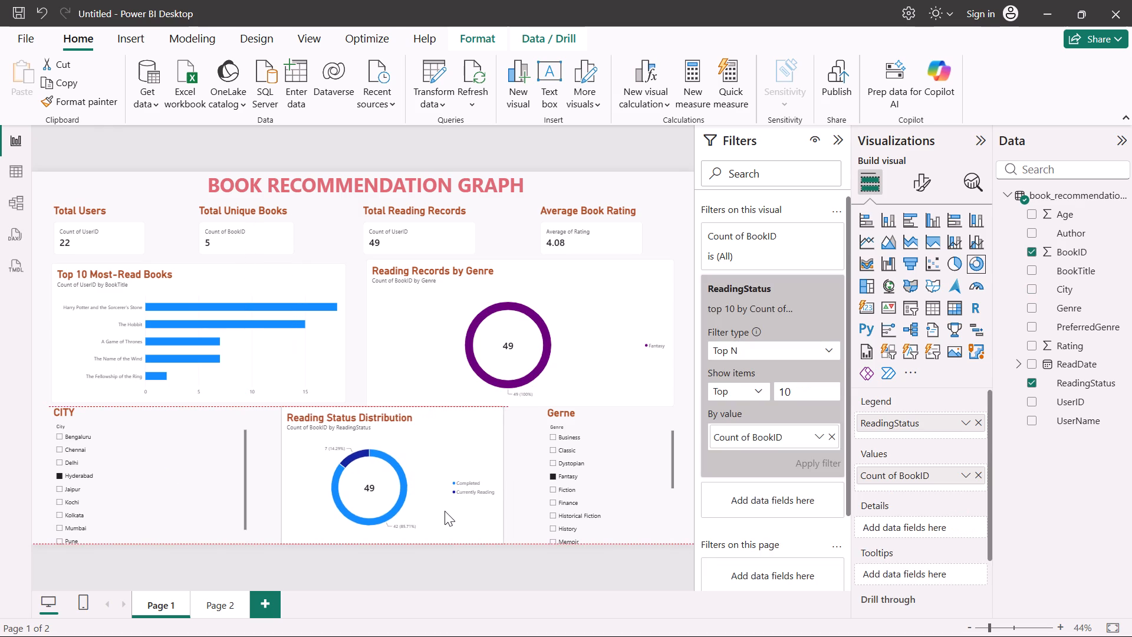
pyautogui.moveTo(445, 511); pyautogui.dragTo(445, 513)
pyautogui.moveTo(502, 477); pyautogui.dragTo(518, 477)
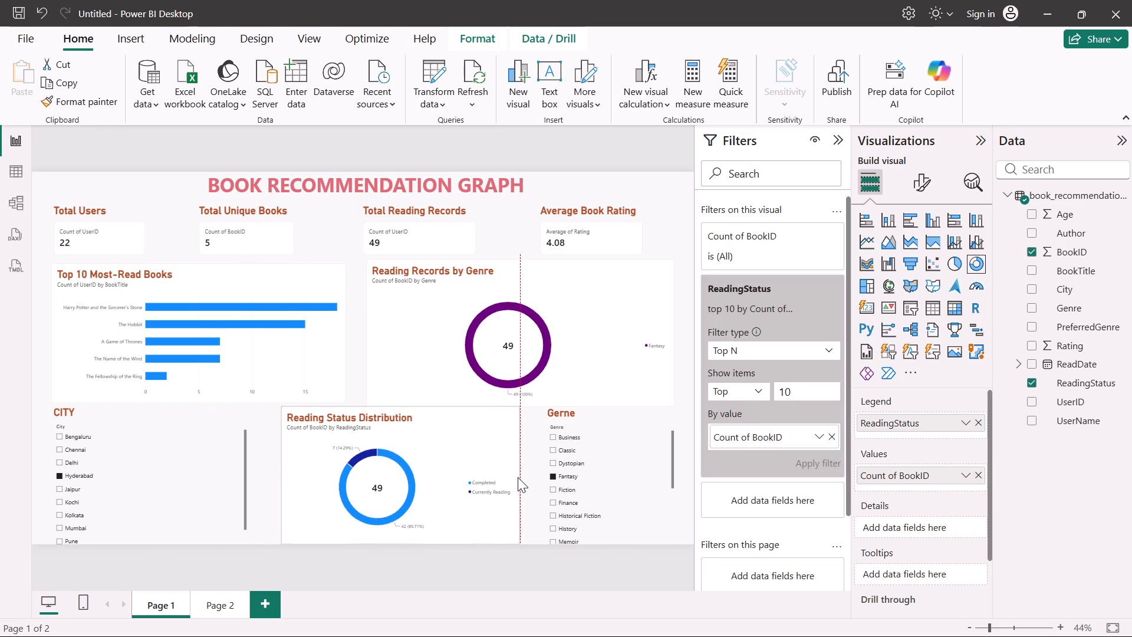
pyautogui.moveTo(518, 477); pyautogui.dragTo(518, 478)
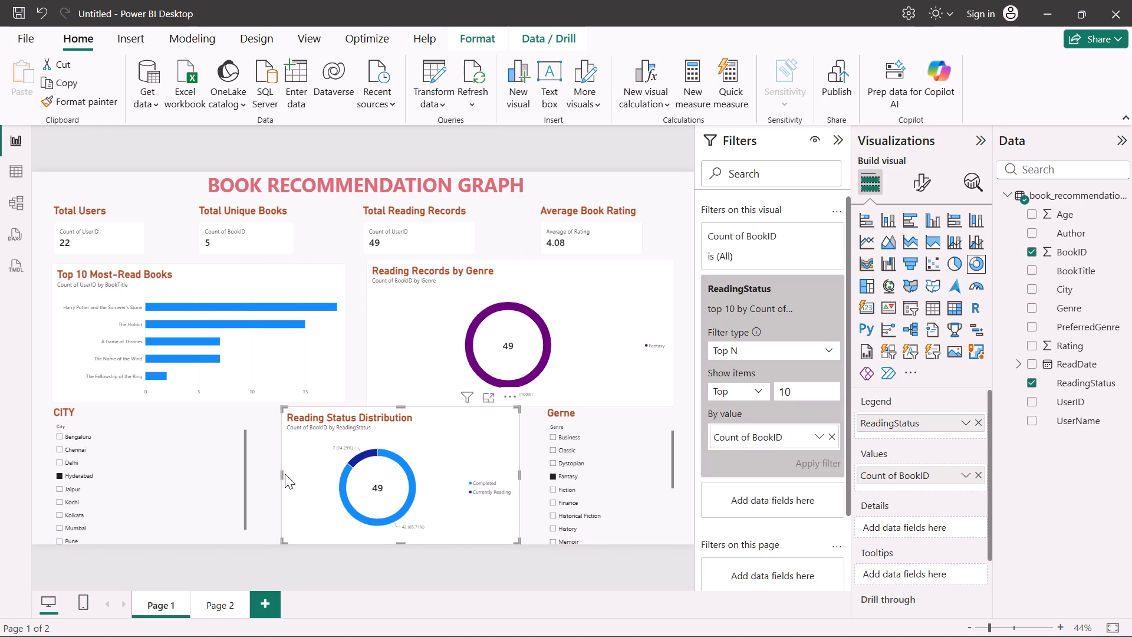
pyautogui.moveTo(281, 475); pyautogui.dragTo(265, 475)
pyautogui.click(616, 479)
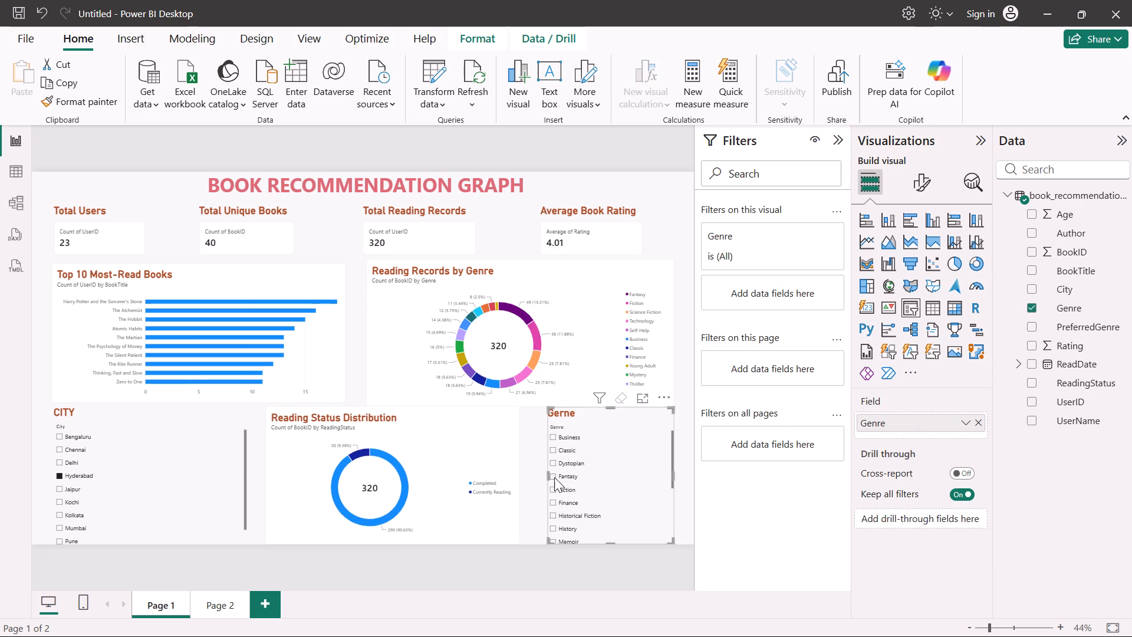
pyautogui.moveTo(547, 479); pyautogui.dragTo(531, 479)
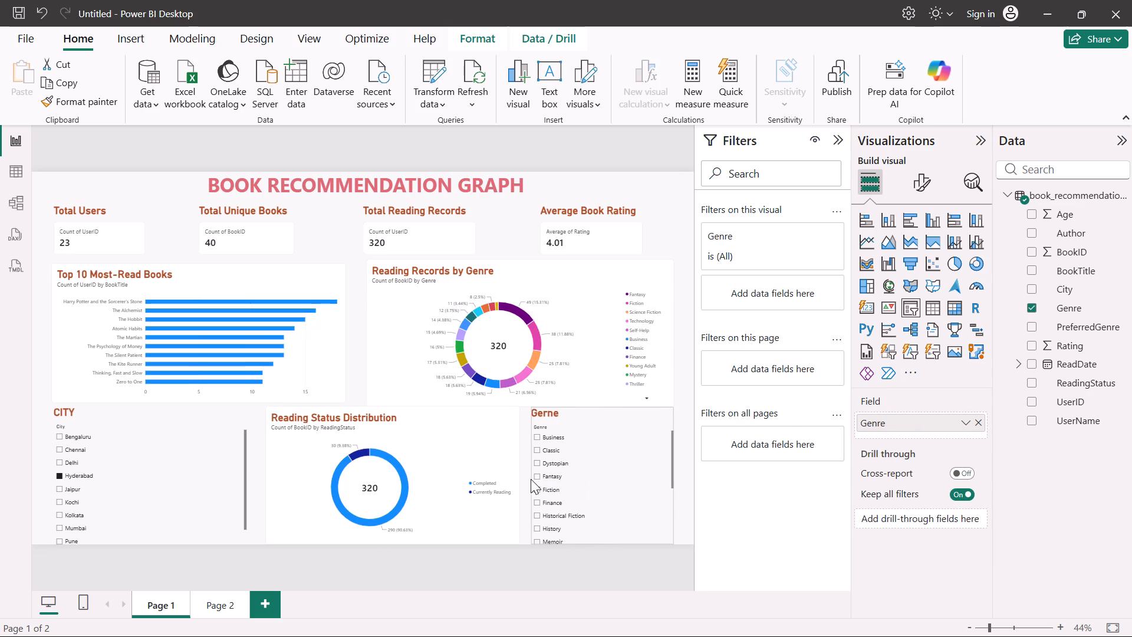
pyautogui.moveTo(531, 479); pyautogui.dragTo(532, 479)
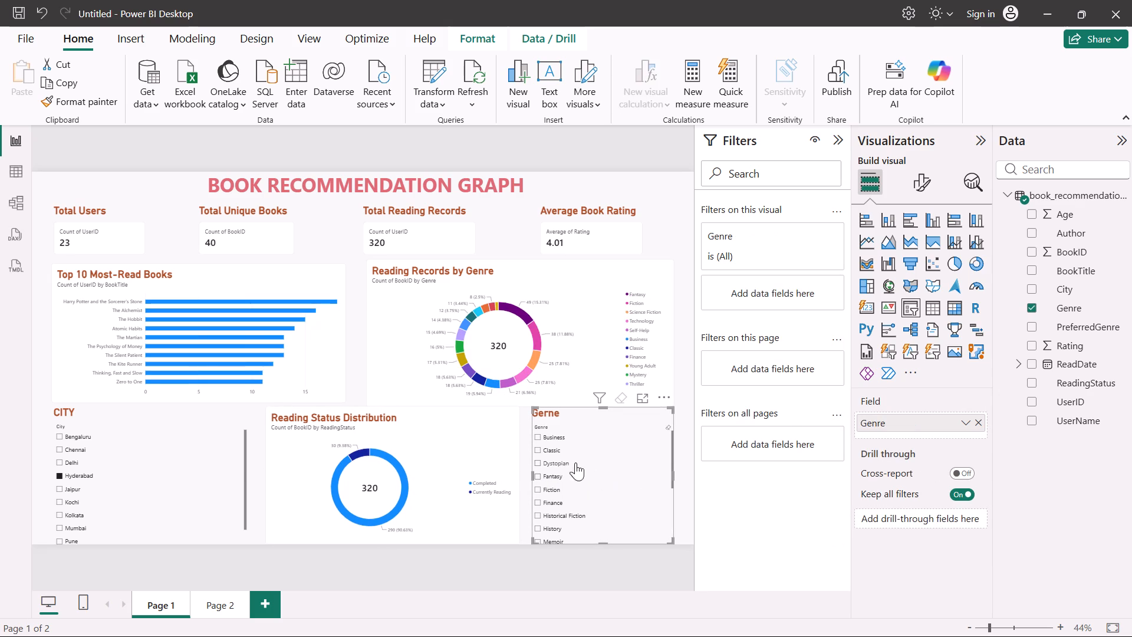
pyautogui.click(672, 202)
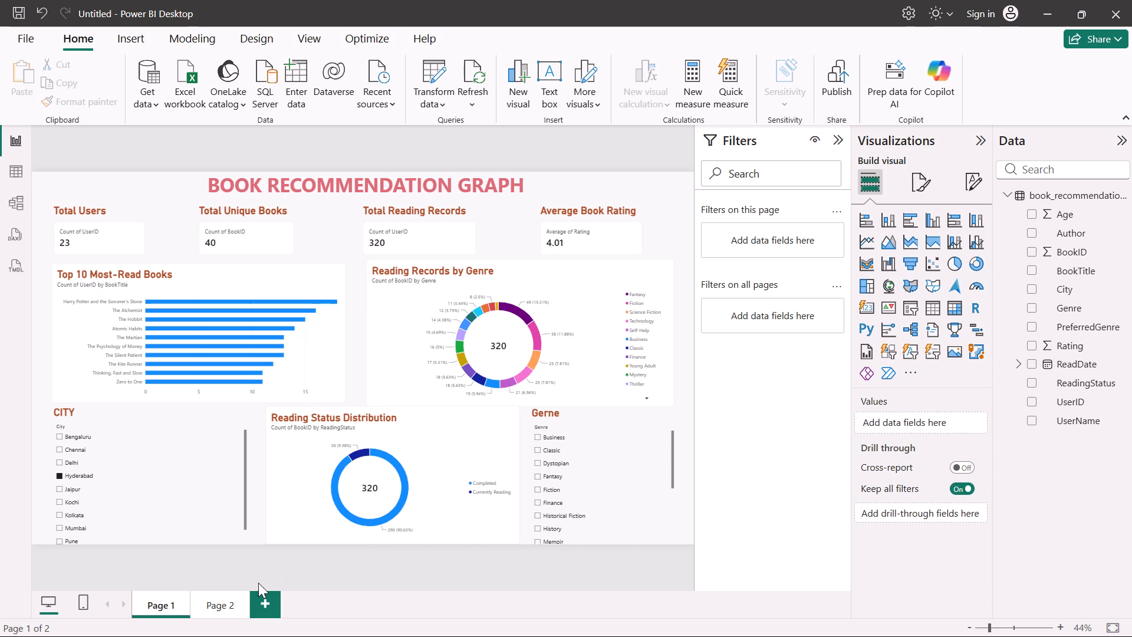
# On Page 2, remove the Top 10 Most Active Readers bar chart and the Reading Status Distribution donut chart.
pyautogui.click(220, 601)
pyautogui.click(257, 481)
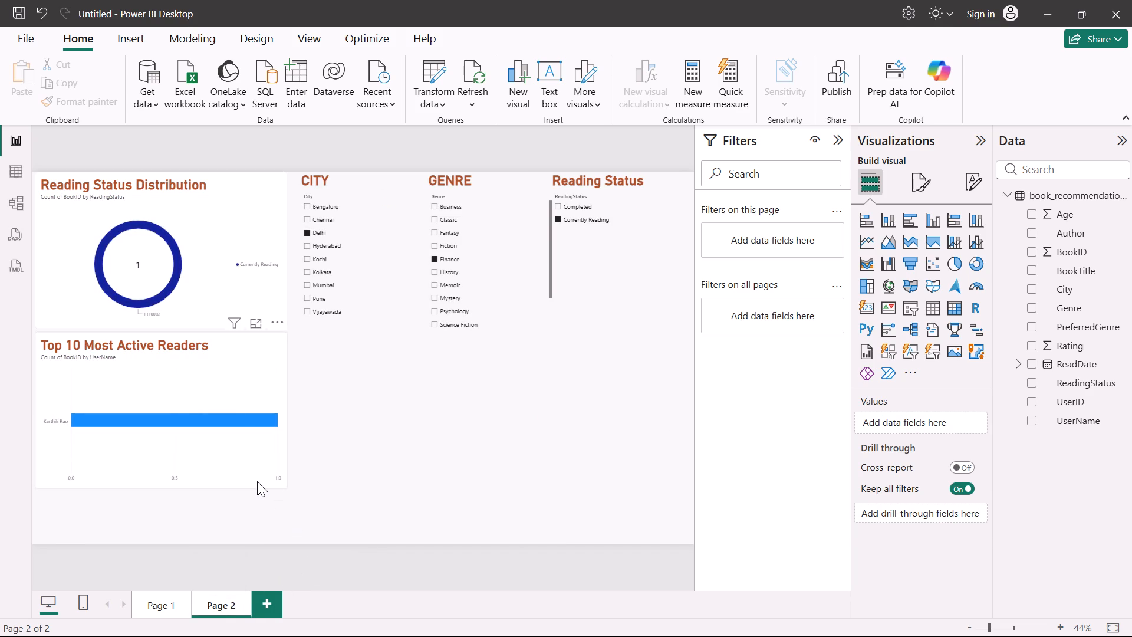
pyautogui.click(275, 326)
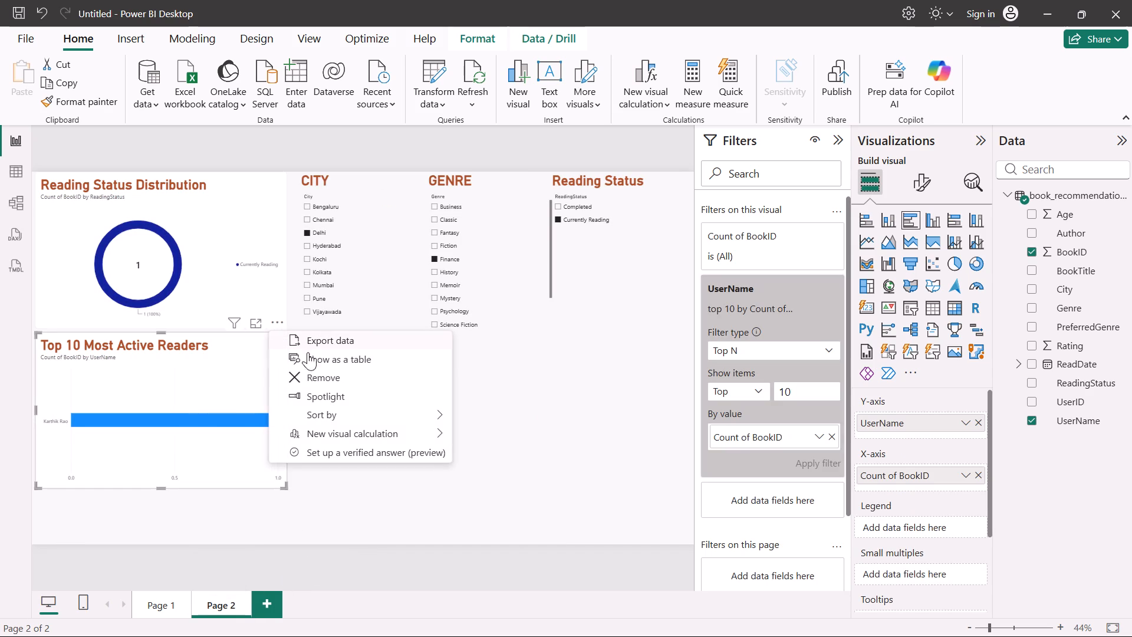
pyautogui.click(320, 378)
pyautogui.click(271, 217)
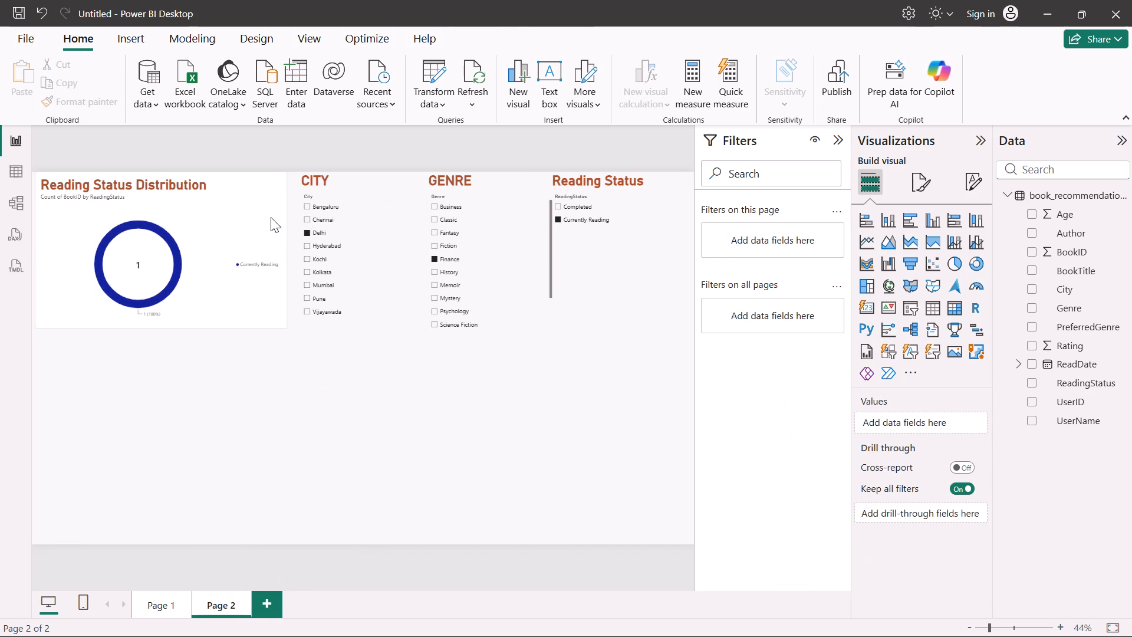
pyautogui.click(277, 342)
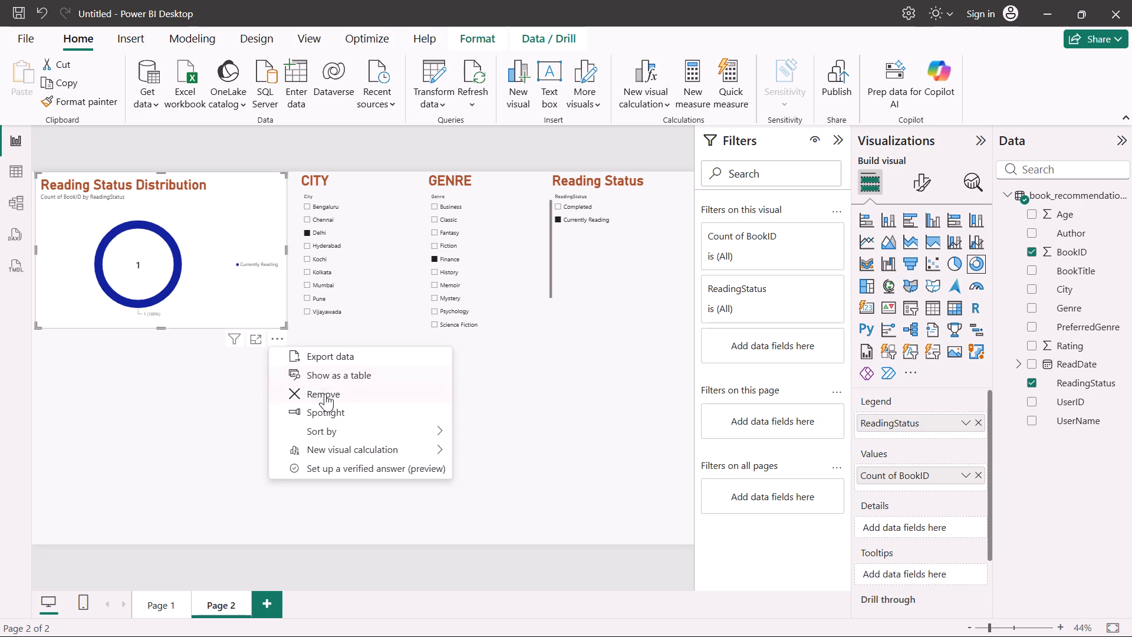
pyautogui.click(327, 398)
# Remove the CITY, GENRE and Reading Status slicers from Page 2, leaving the page empty.
pyautogui.click(401, 288)
pyautogui.click(414, 343)
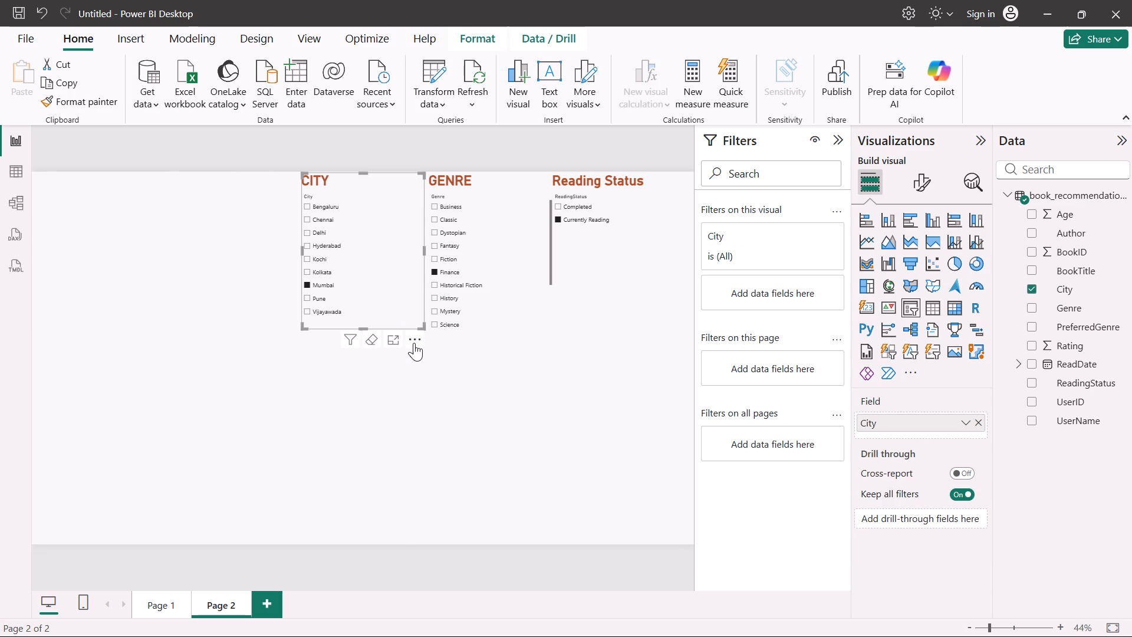
pyautogui.click(467, 412)
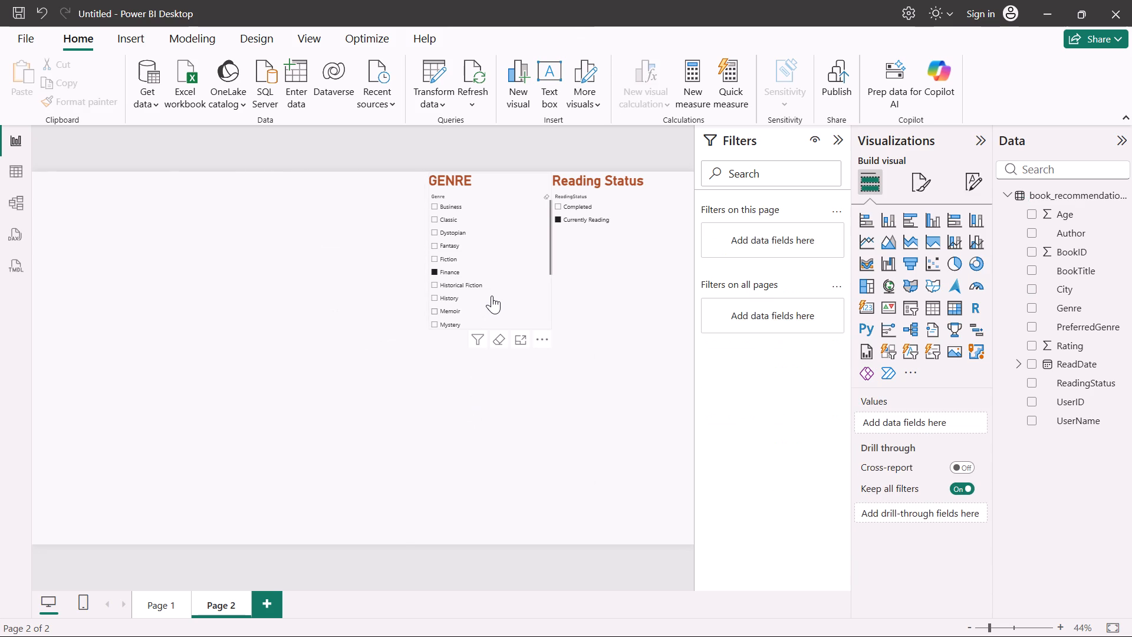
pyautogui.click(538, 338)
pyautogui.click(580, 423)
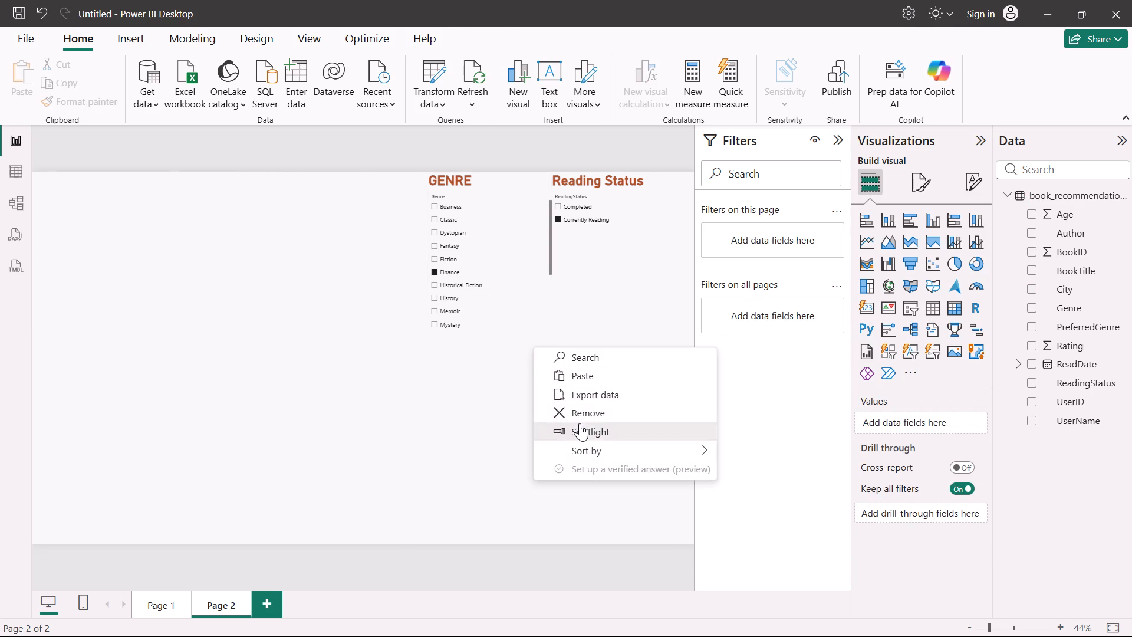
pyautogui.click(541, 341)
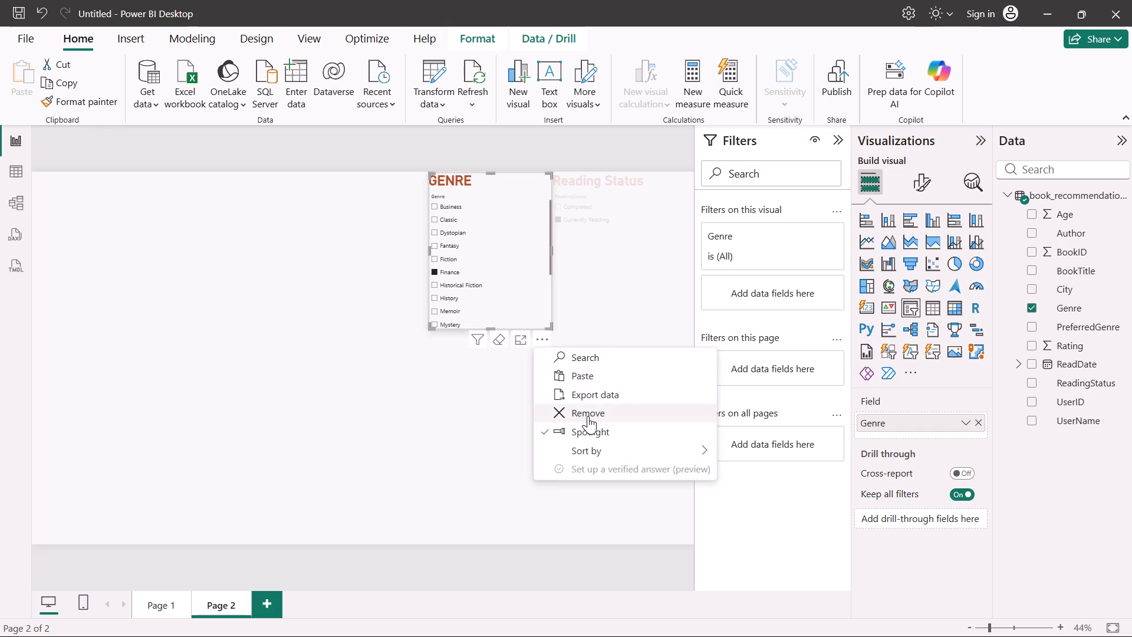
pyautogui.click(589, 419)
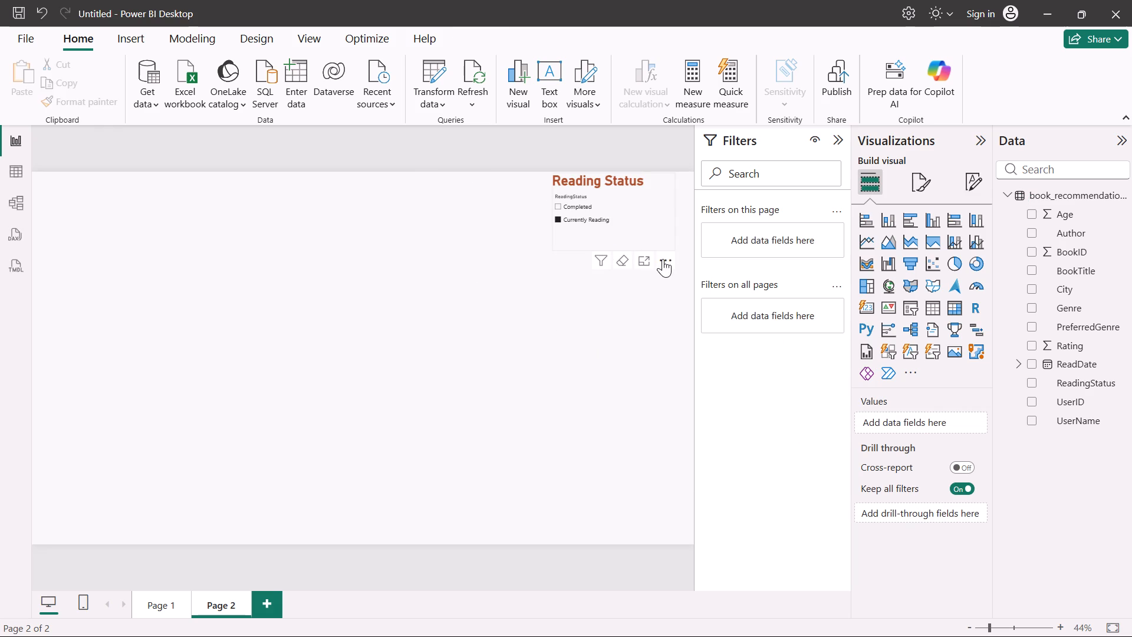
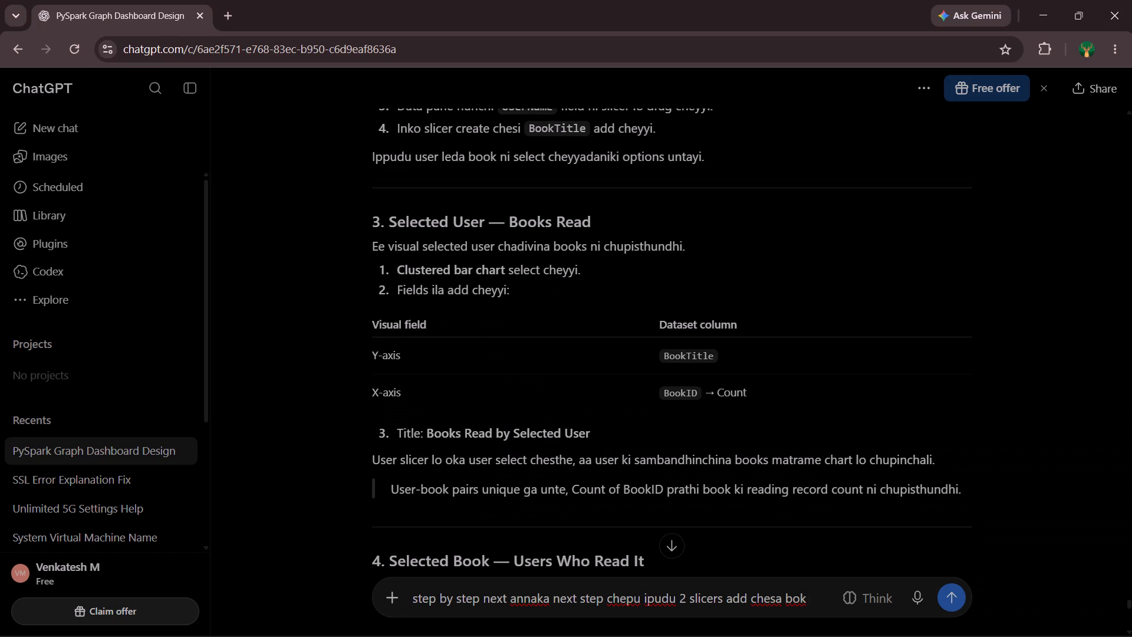
pyautogui.press('BackSpace')
pyautogui.press('BackSpace')
pyautogui.press('BackSpace')
pyautogui.press('BackSpace')
pyautogui.write('user name annav')
pyautogui.press('space')
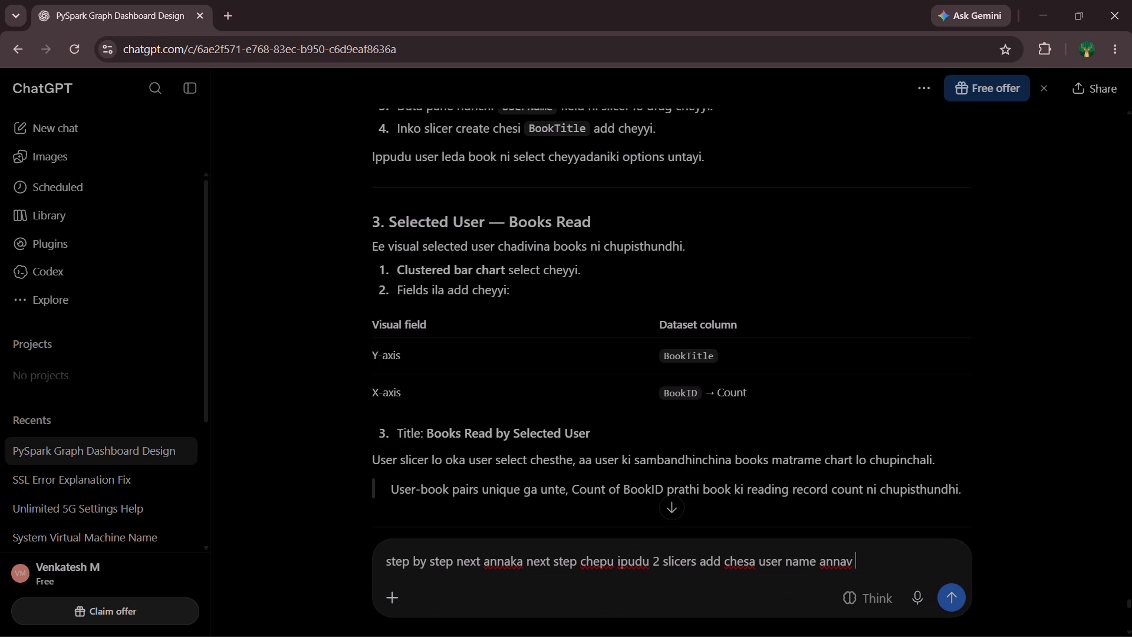
pyautogui.write('or user i')
pyautogui.write('d aa')
pyautogui.press('space')
pyautogui.write('bokkk')
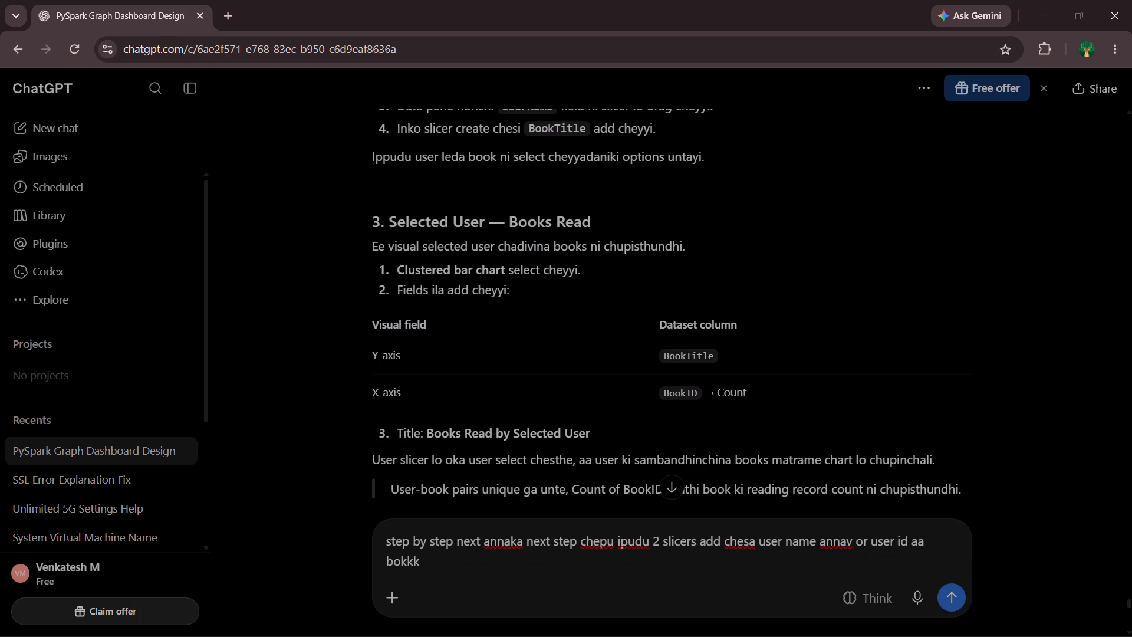
pyautogui.press('BackSpace')
pyautogui.press('BackSpace')
pyautogui.press('BackSpace')
pyautogui.write('ok title or book id')
pyautogui.press('Return')
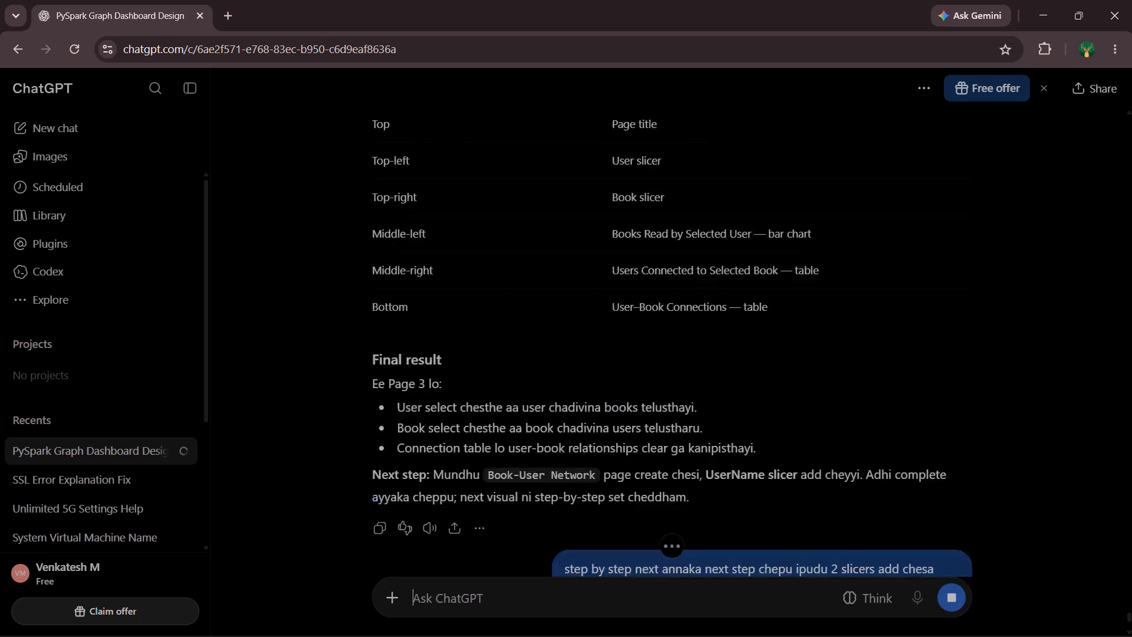
# Check ChatGPT's reply, and in Power BI Desktop select the fourth user in the UserName slicer and assign BookTitle to the lower empty slicer.
pyautogui.hotkey('alt', 'Tab')
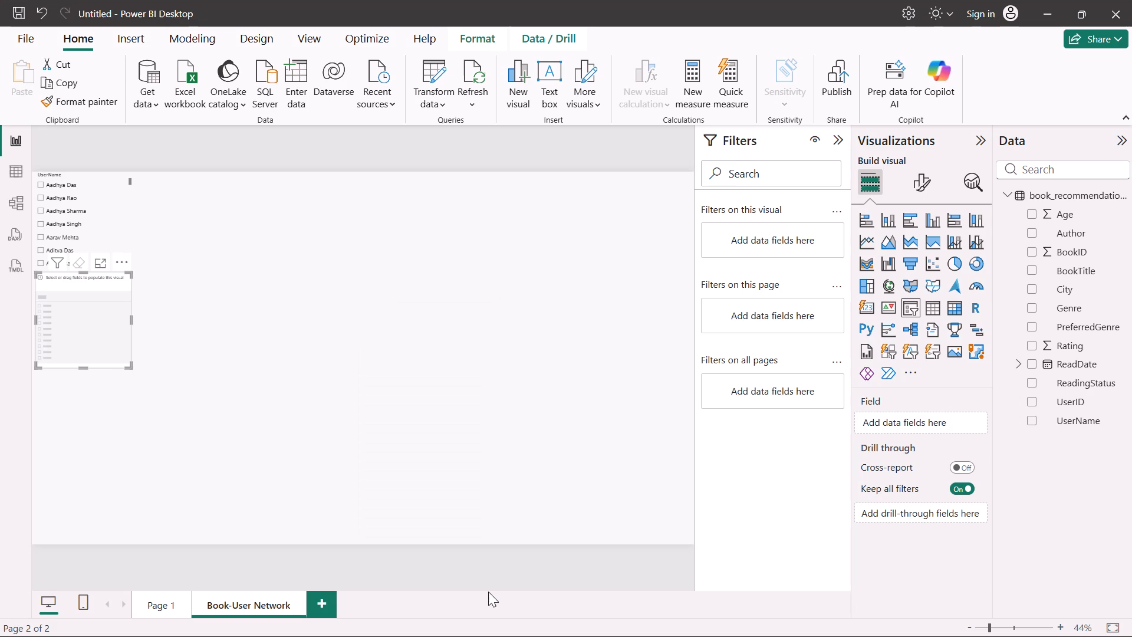
pyautogui.hotkey('alt', 'Tab')
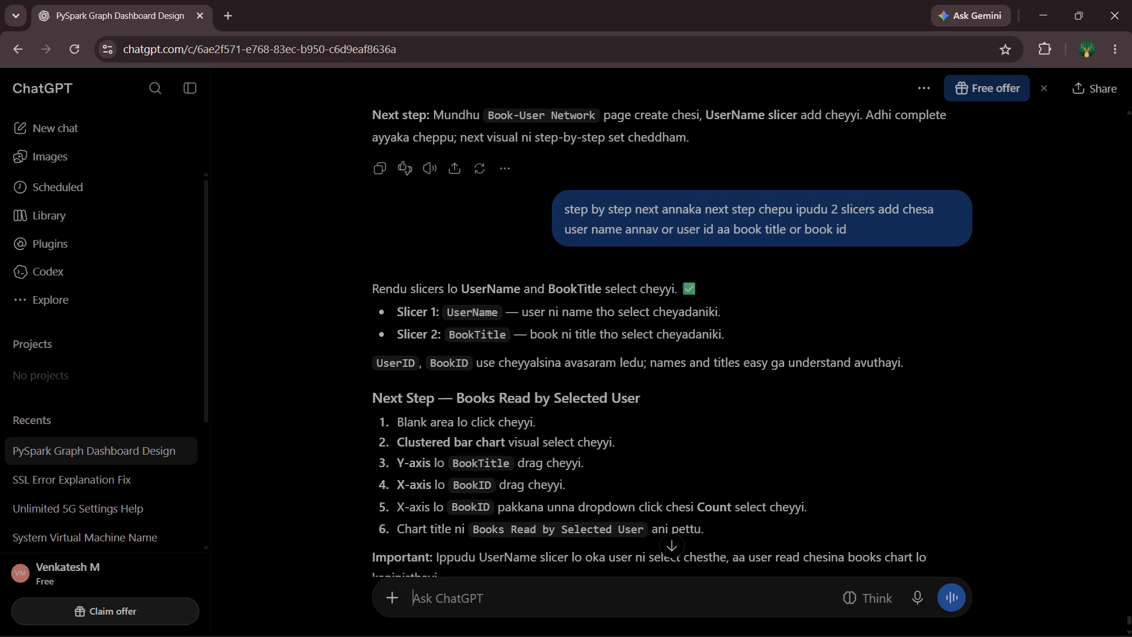
pyautogui.hotkey('alt', 'Tab')
pyautogui.click(82, 218)
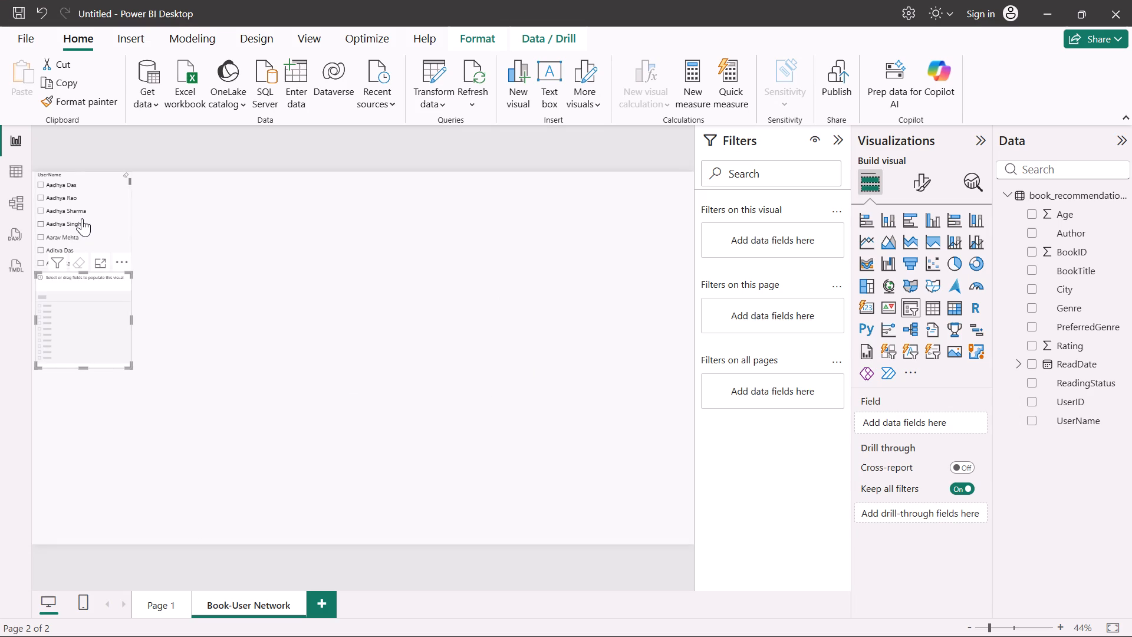
pyautogui.click(93, 290)
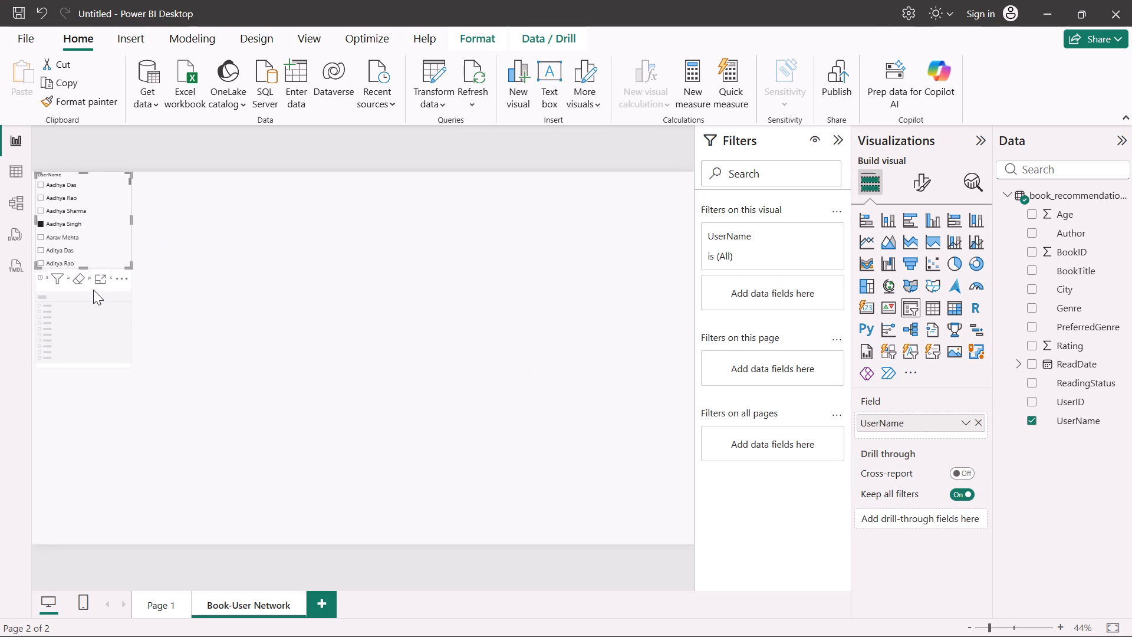
pyautogui.click(1078, 265)
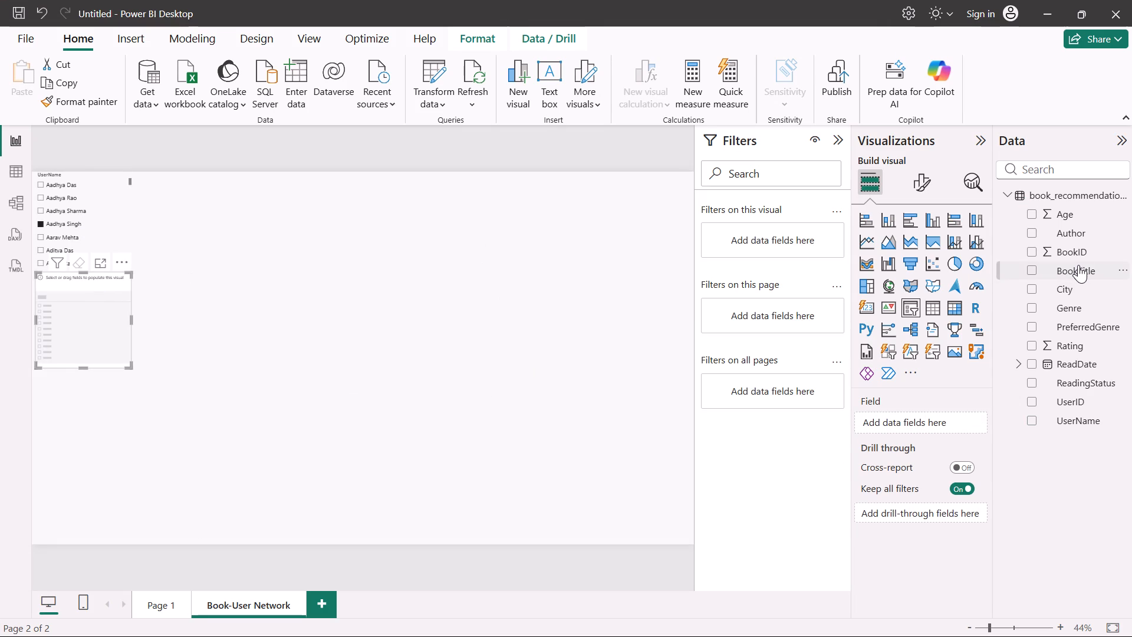
pyautogui.moveTo(1078, 265); pyautogui.dragTo(943, 413)
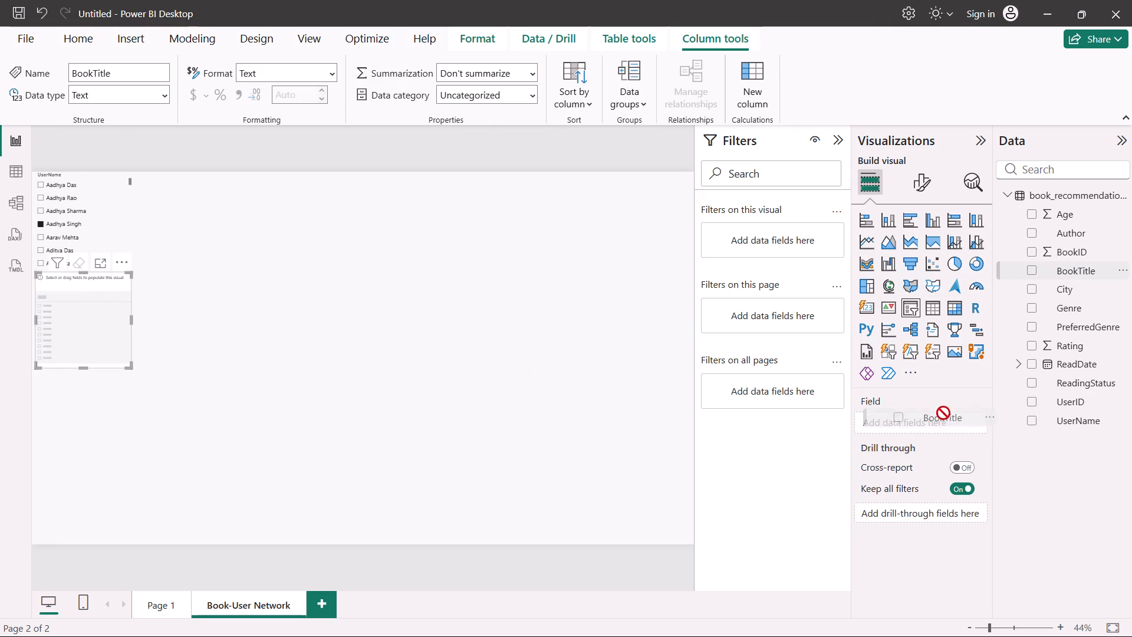
pyautogui.moveTo(943, 413); pyautogui.dragTo(938, 415)
pyautogui.click(505, 409)
# Read ChatGPT's Books Read by Selected User steps, and in Power BI Desktop add an empty clustered bar chart, widened, beside the UserName slicer.
pyautogui.hotkey('alt', 'Tab')
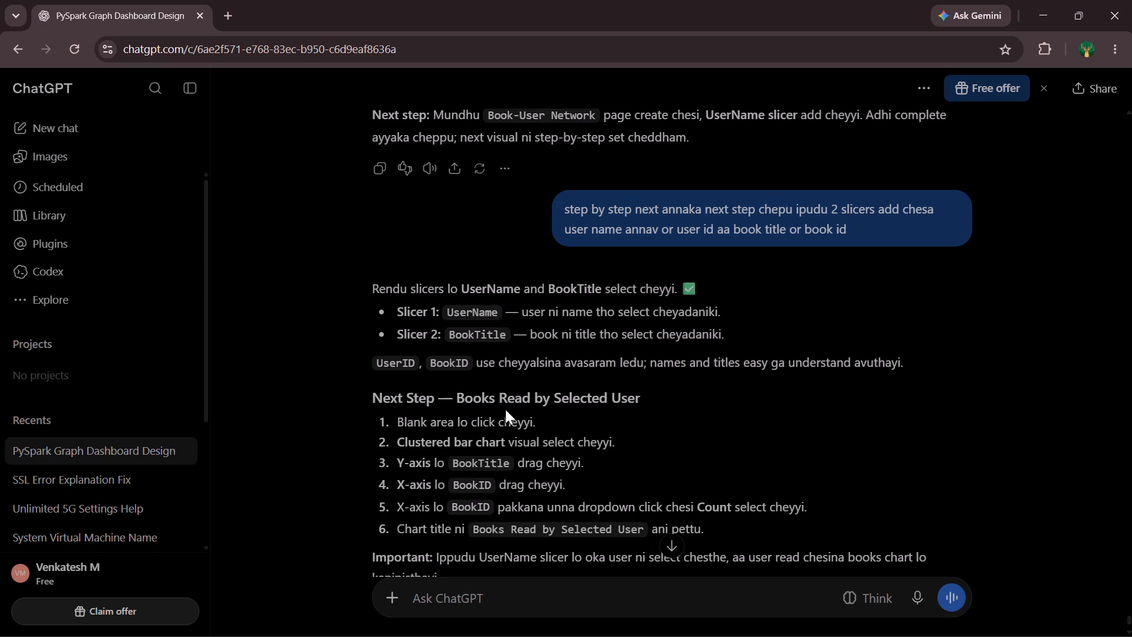
pyautogui.scroll(-2, 457, 455)
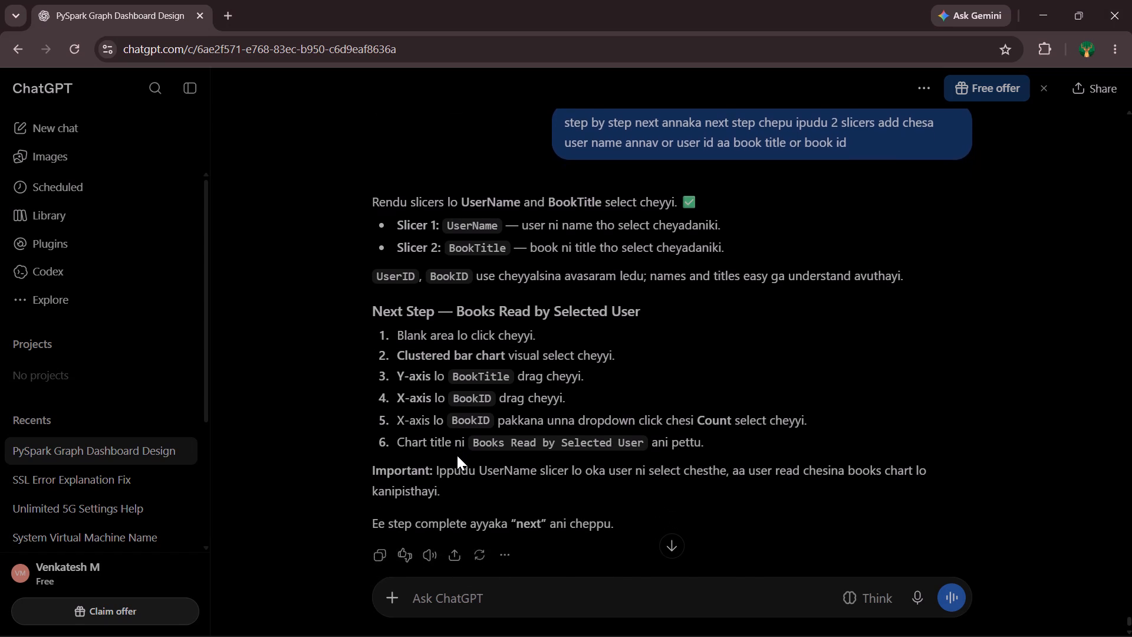
pyautogui.scroll(-1, 457, 455)
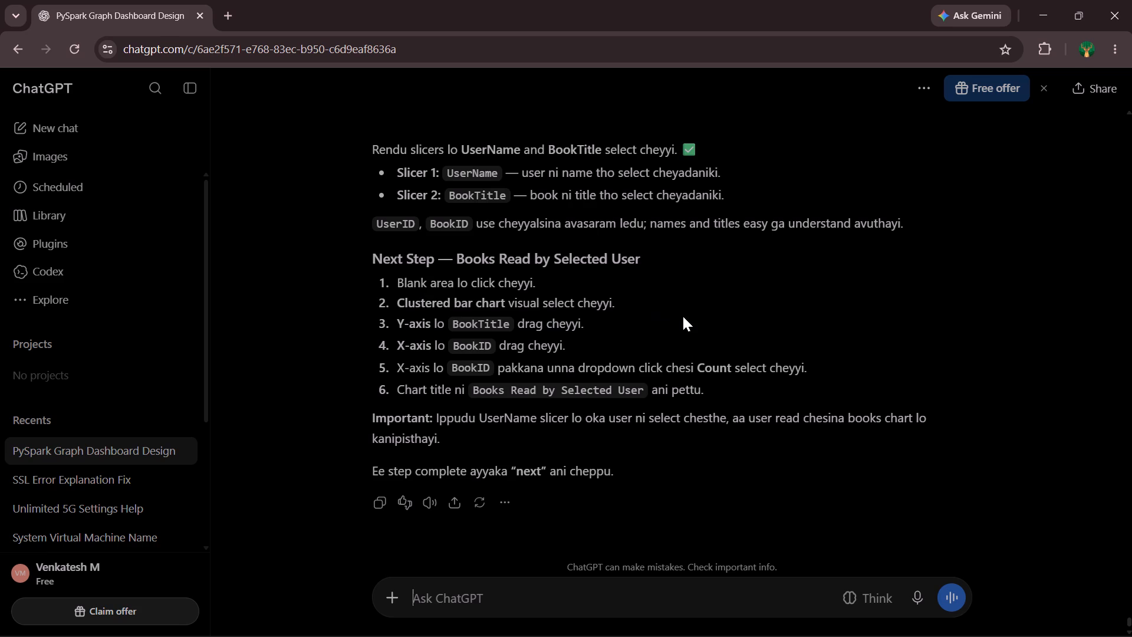
pyautogui.hotkey('alt', 'Tab')
pyautogui.click(496, 293)
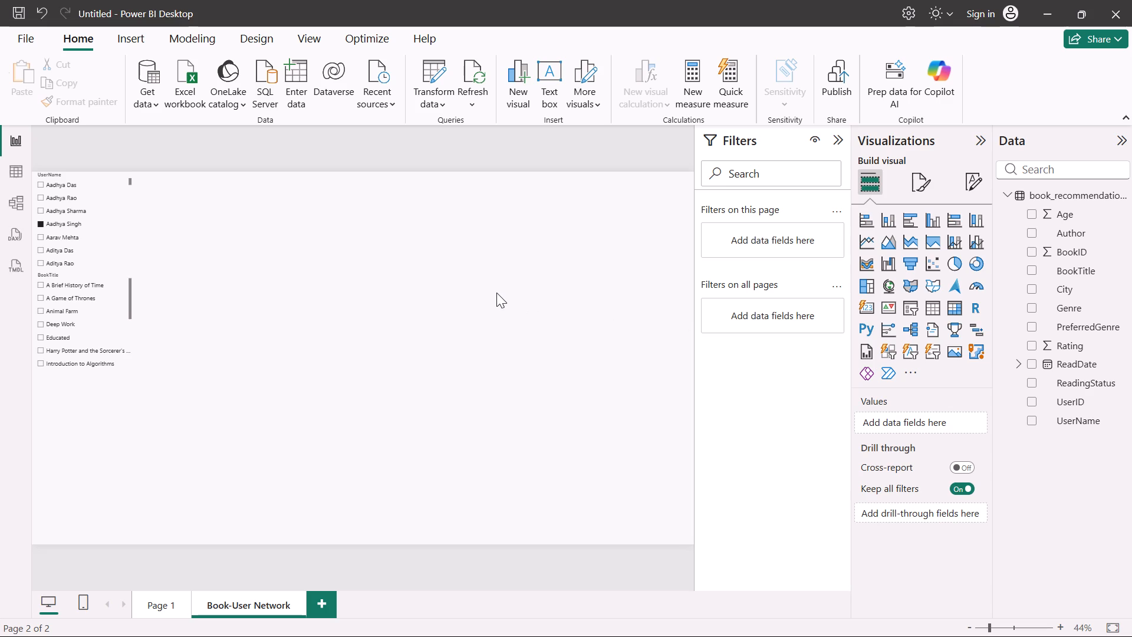
pyautogui.click(911, 219)
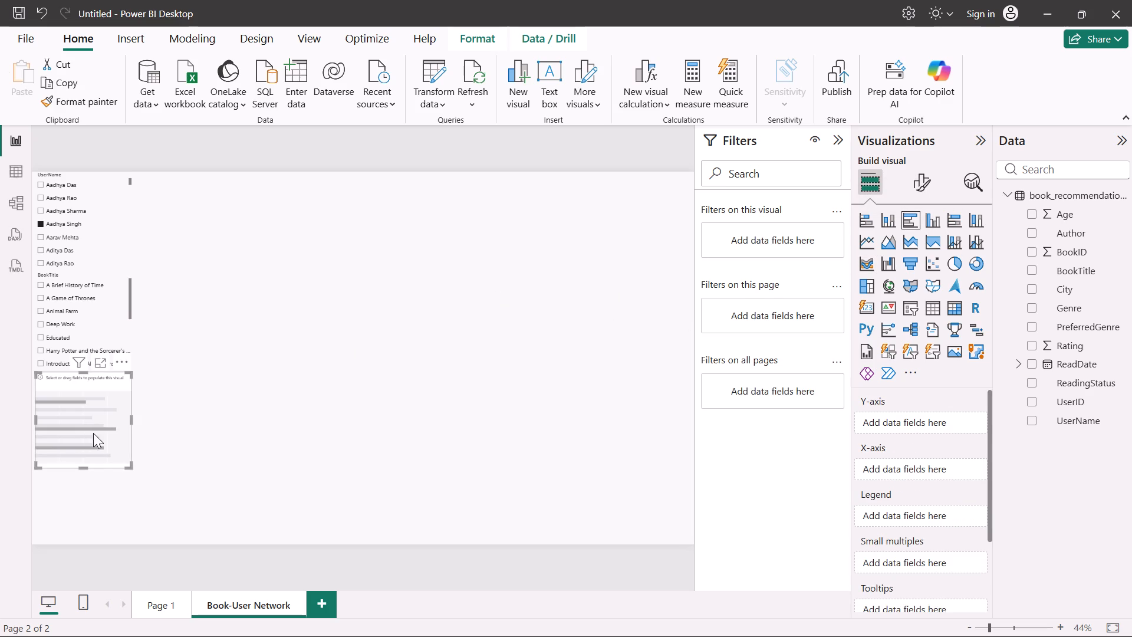
pyautogui.moveTo(97, 434); pyautogui.dragTo(248, 235)
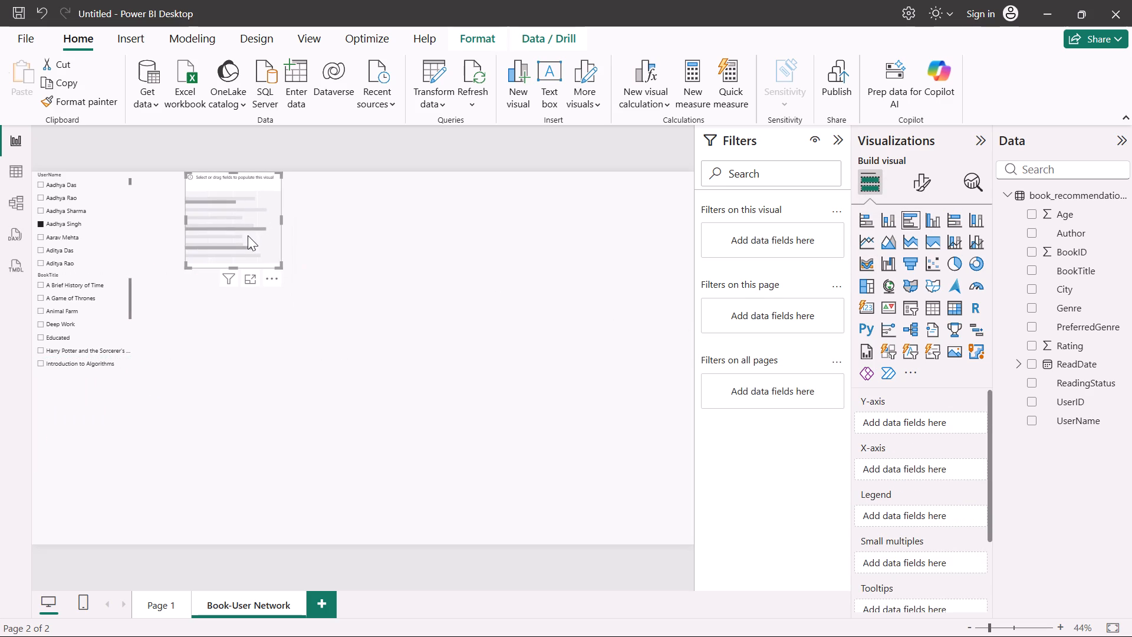
pyautogui.moveTo(279, 264); pyautogui.dragTo(402, 299)
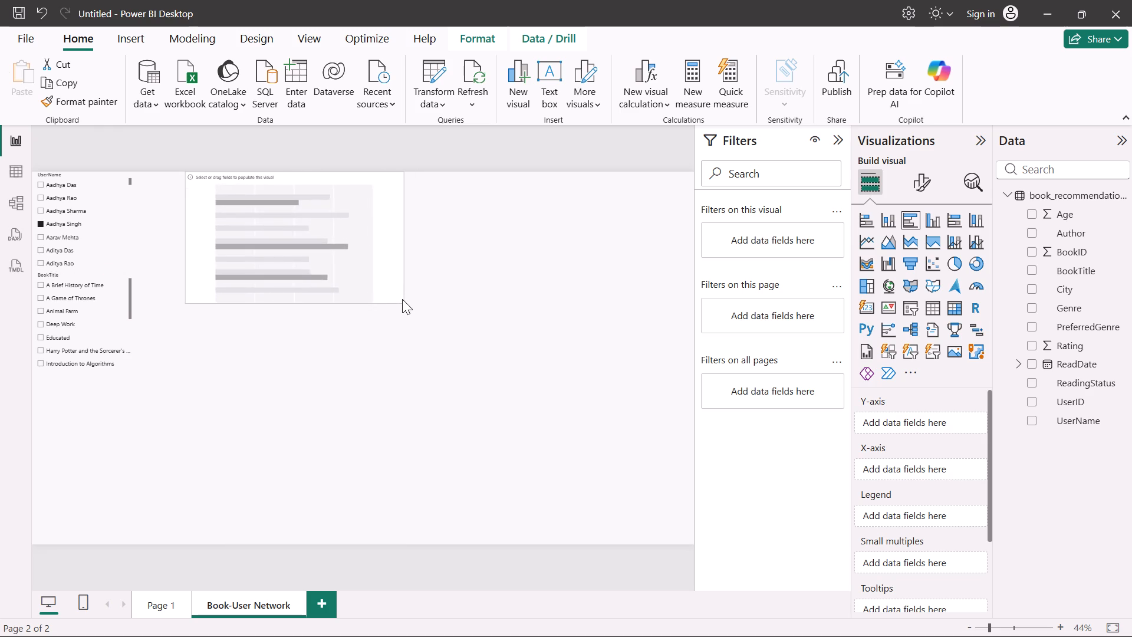
pyautogui.moveTo(402, 299); pyautogui.dragTo(409, 300)
# Recheck the chart fields in ChatGPT, and in Power BI Desktop assign BookTitle to the bar chart's Y-axis and BookID to its X-axis.
pyautogui.hotkey('alt', 'Tab')
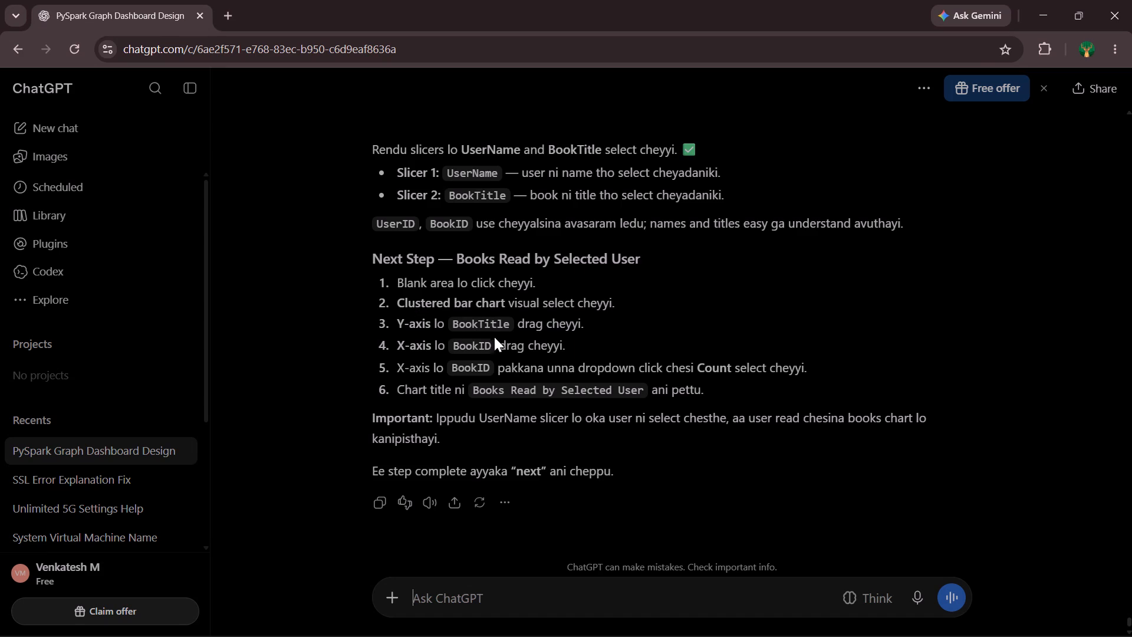
pyautogui.hotkey('alt', 'Tab')
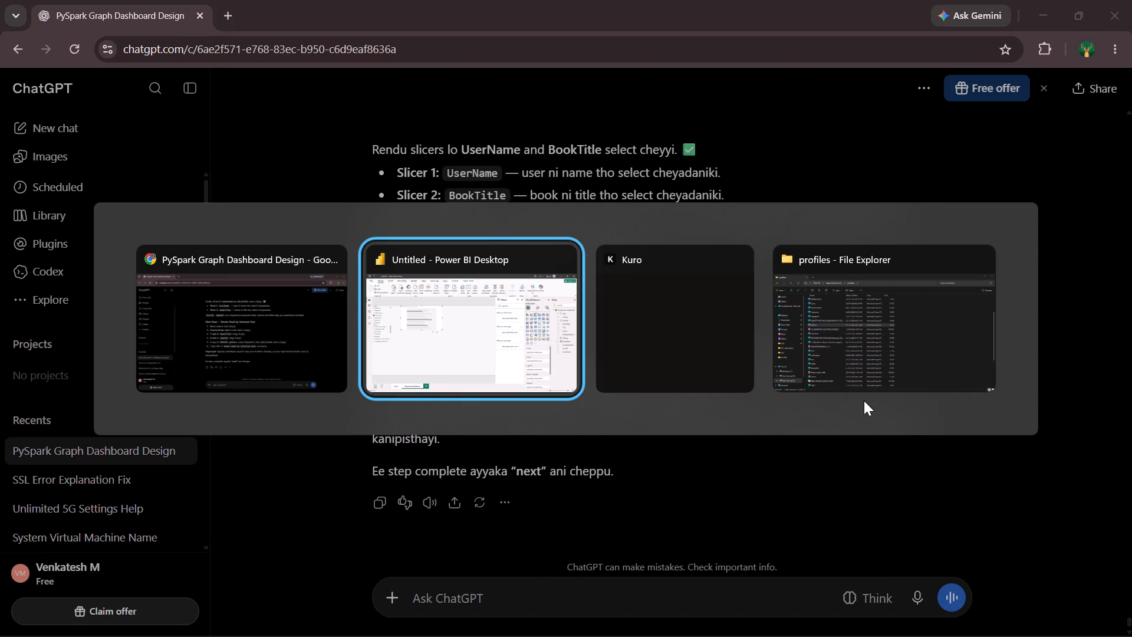
pyautogui.moveTo(1051, 269); pyautogui.dragTo(910, 421)
pyautogui.moveTo(1068, 254); pyautogui.dragTo(970, 436)
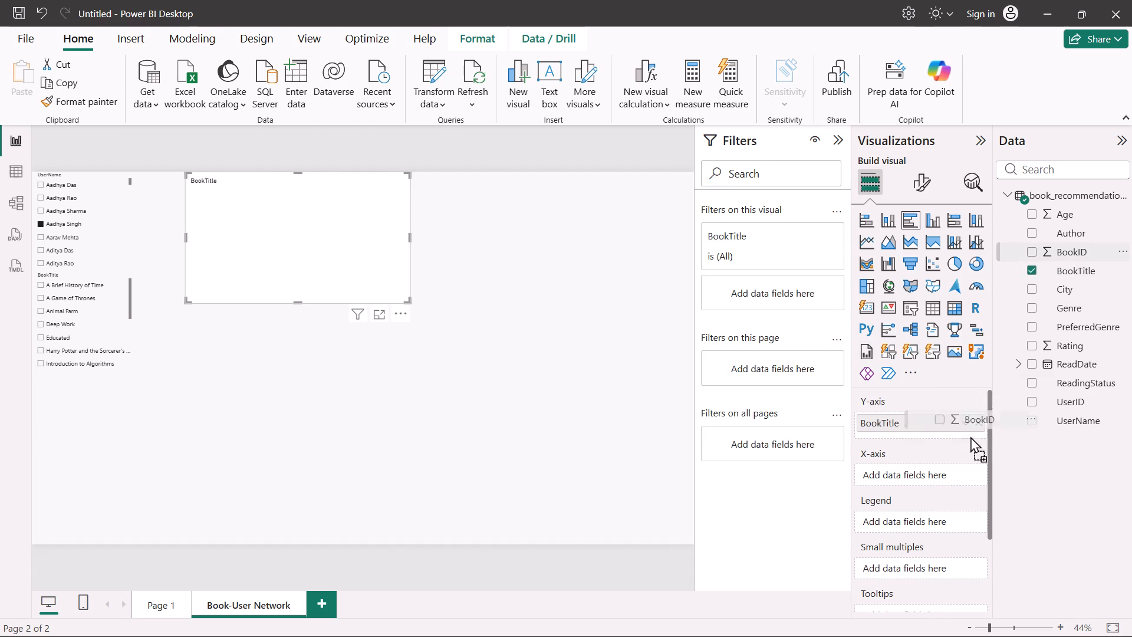
pyautogui.moveTo(970, 436); pyautogui.dragTo(939, 478)
# Recheck the aggregation instruction in ChatGPT, and in Power BI Desktop set the bar chart's X-axis BookID field to Count.
pyautogui.hotkey('alt', 'Tab')
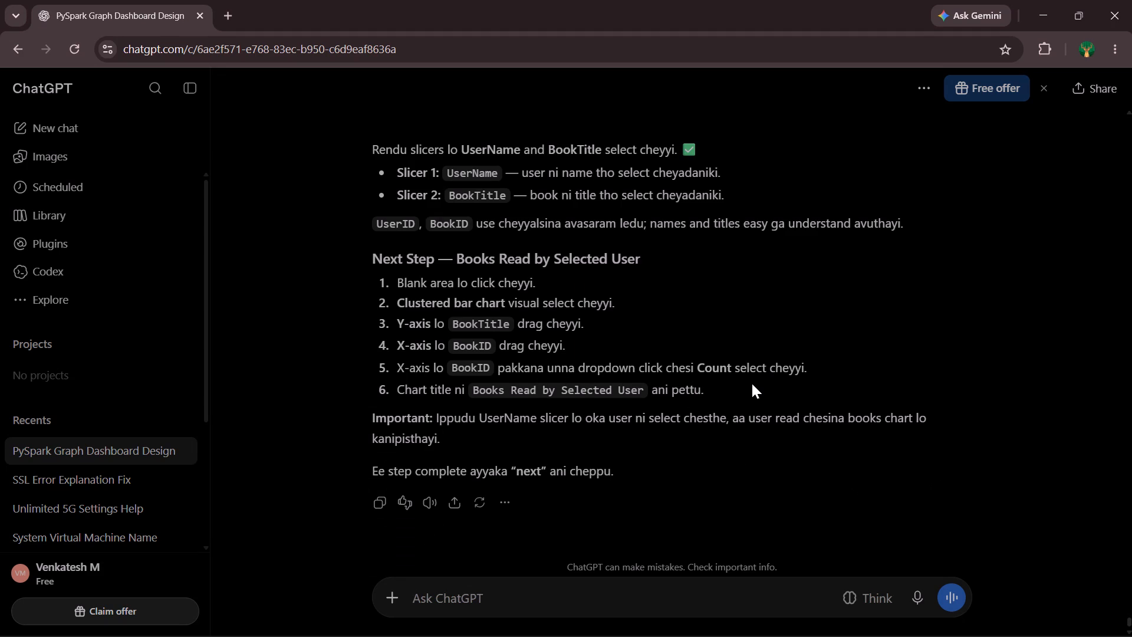
pyautogui.hotkey('alt', 'Tab')
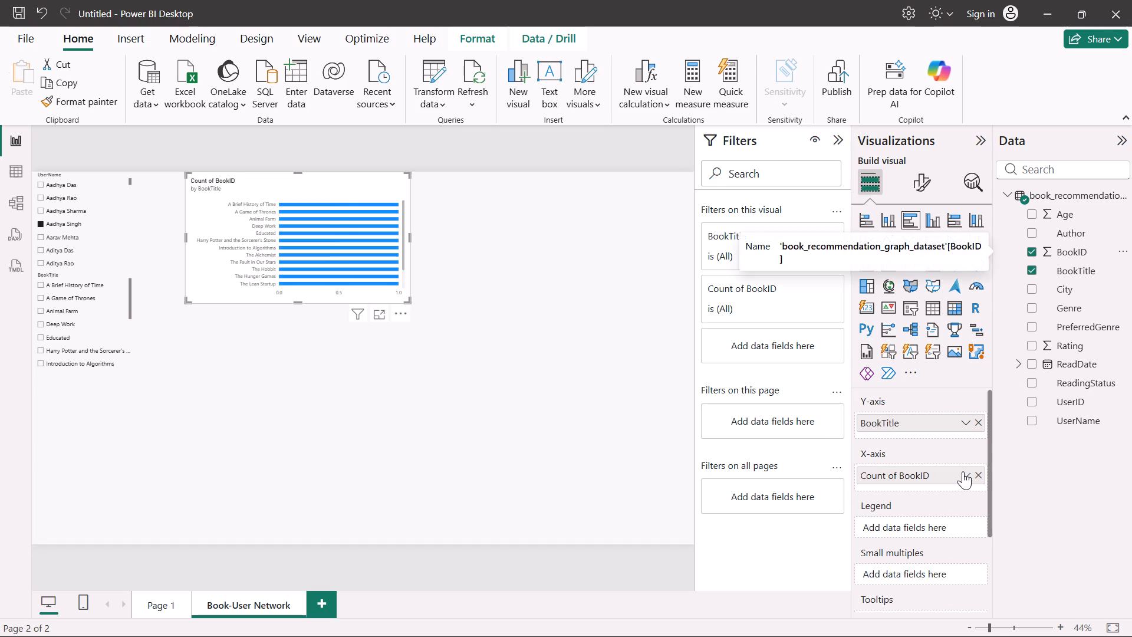
pyautogui.click(963, 471)
pyautogui.click(1010, 374)
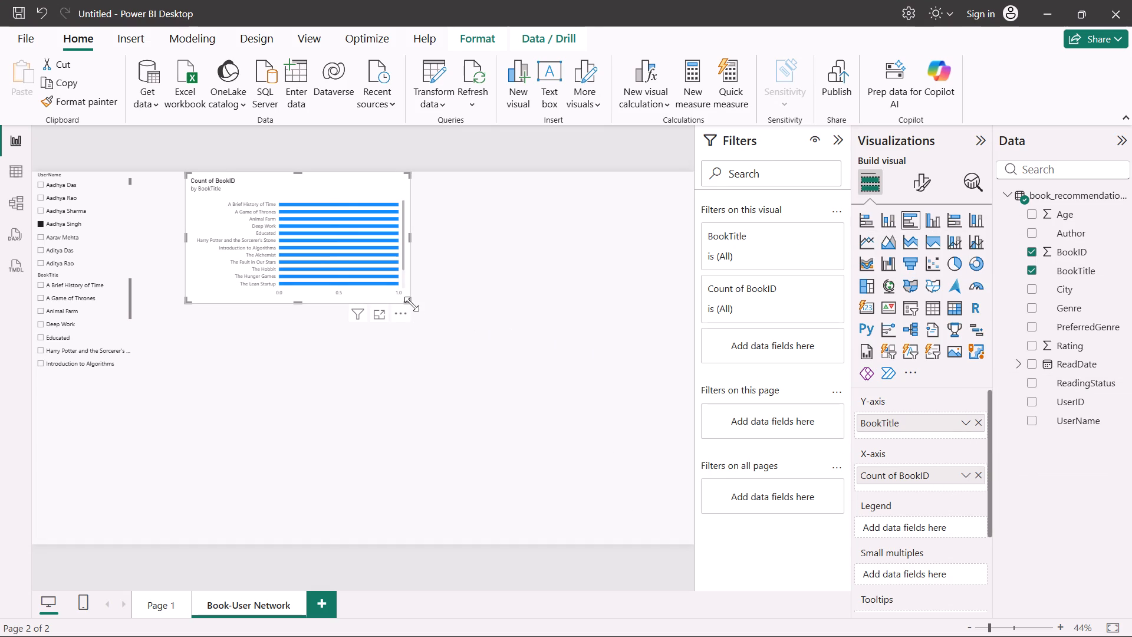
# Enlarge the BookTitle bar chart in width and height so it fills most of the page's upper area beside the slicers.
pyautogui.moveTo(407, 301); pyautogui.dragTo(690, 359)
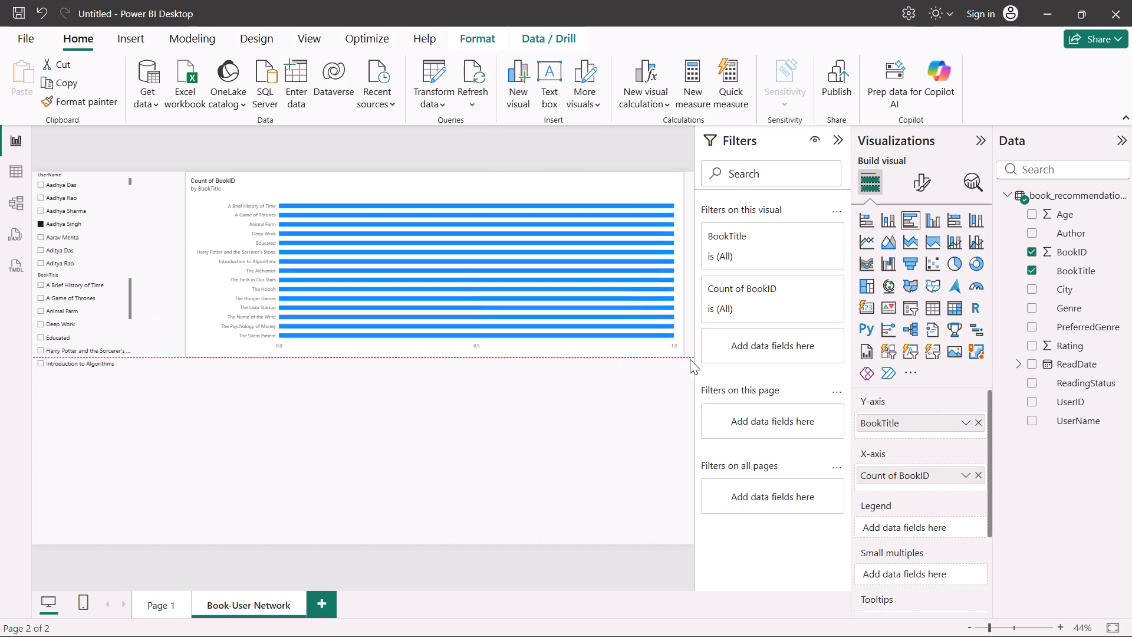
pyautogui.moveTo(690, 359); pyautogui.dragTo(630, 343)
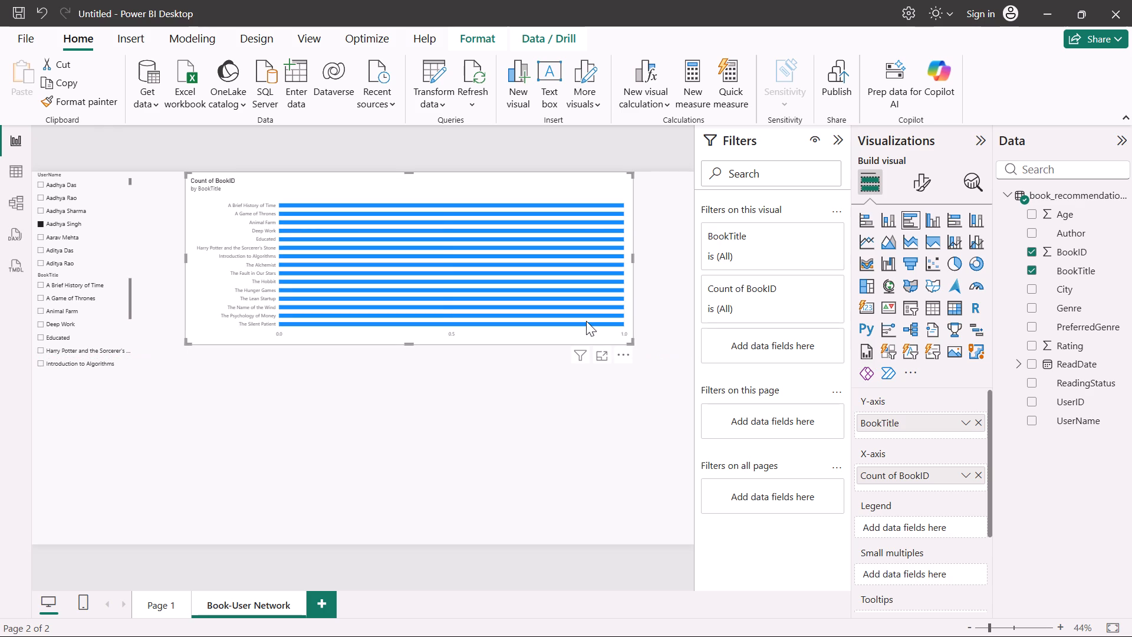
pyautogui.click(586, 321)
pyautogui.click(561, 311)
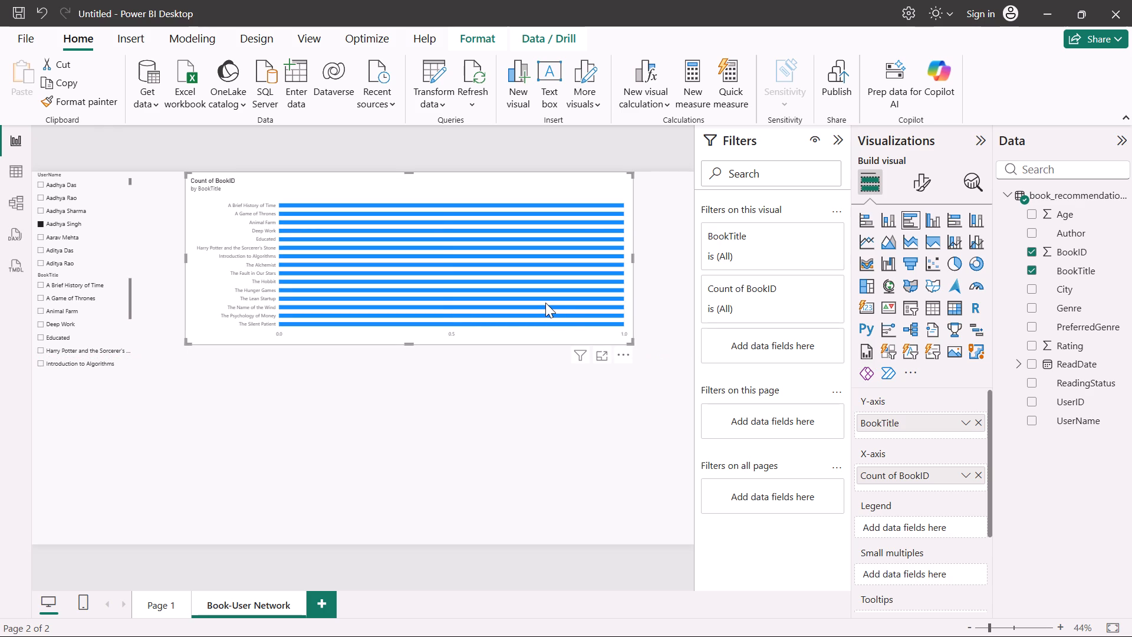
pyautogui.click(539, 310)
pyautogui.click(517, 303)
pyautogui.click(495, 294)
# Test the UserName slicer's effect on the bar chart with the sixth and fifth listed users, then clear the user selection.
pyautogui.click(46, 251)
pyautogui.click(46, 251)
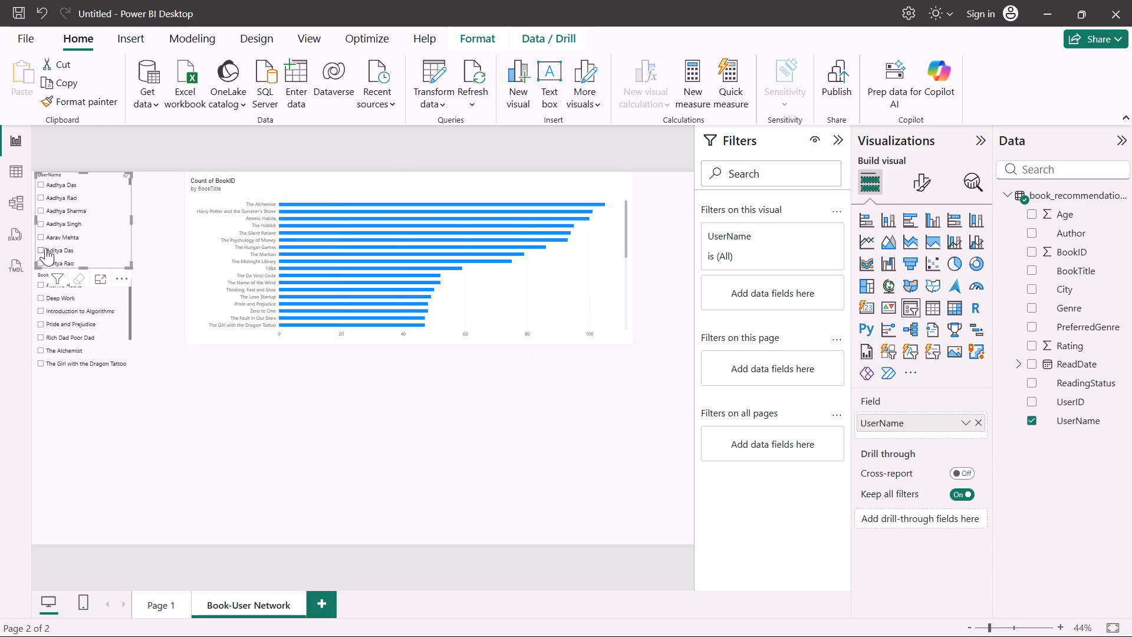
pyautogui.click(45, 244)
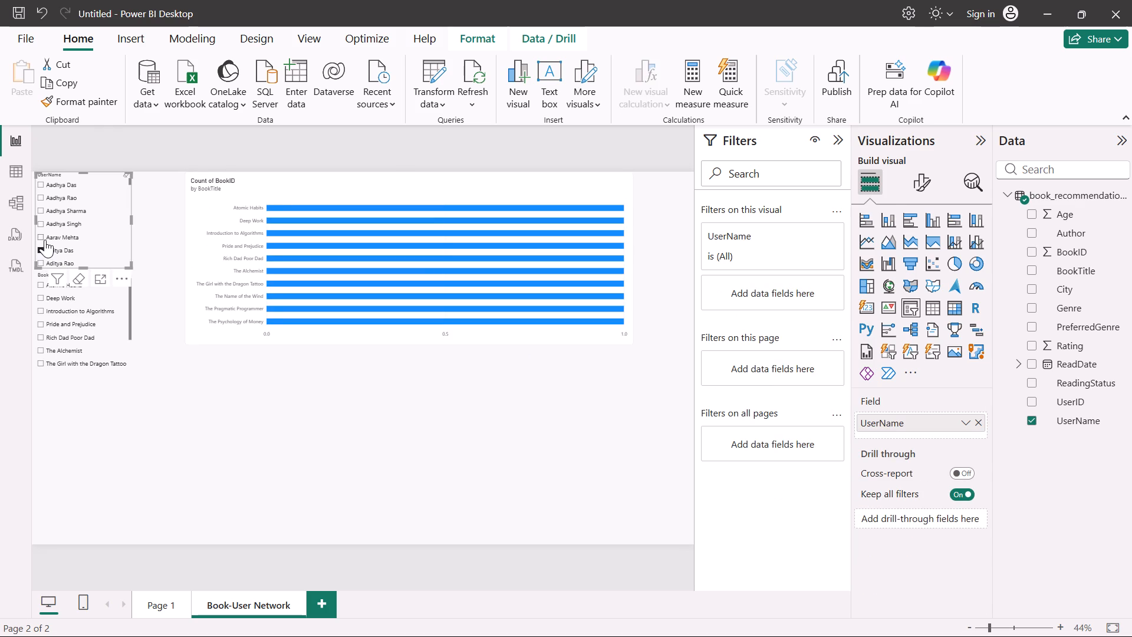
pyautogui.click(45, 239)
pyautogui.click(45, 239)
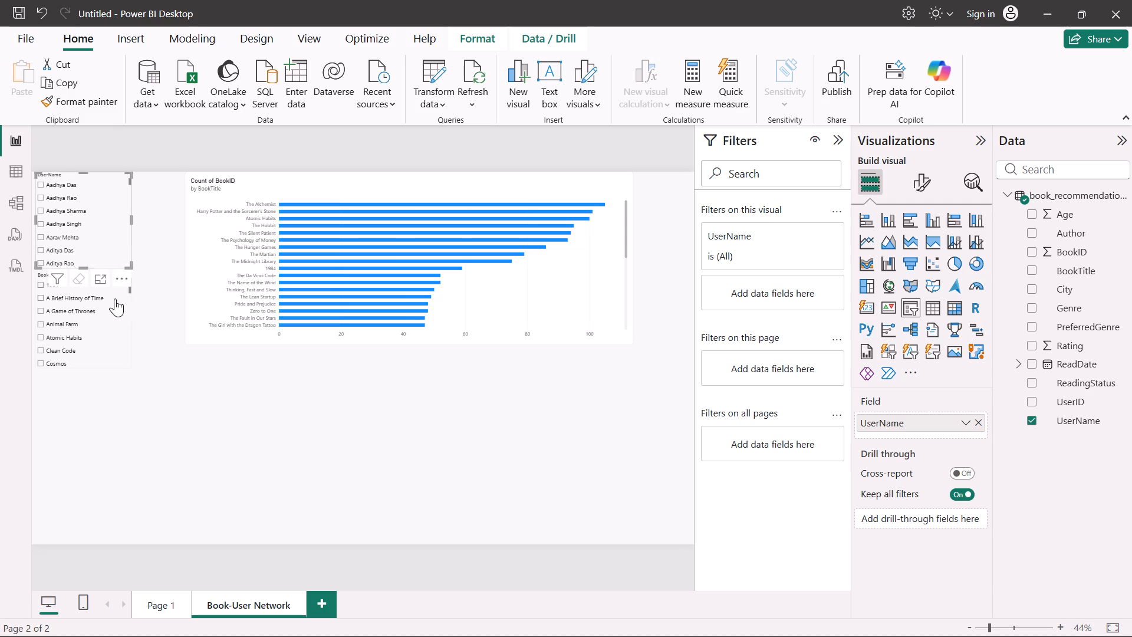
pyautogui.click(176, 411)
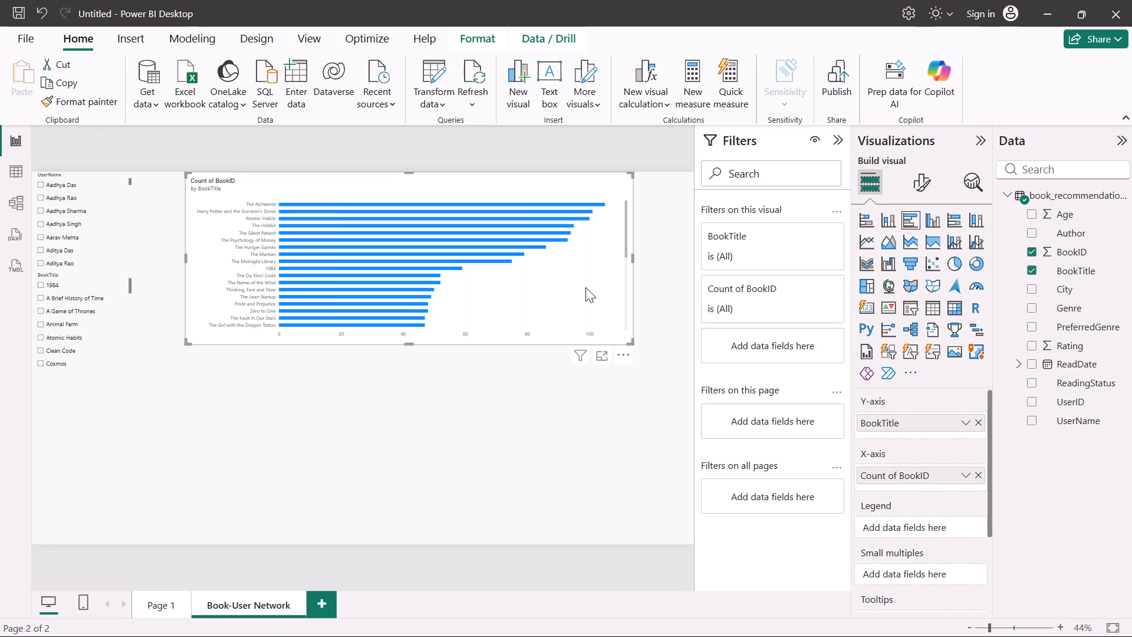
pyautogui.click(921, 191)
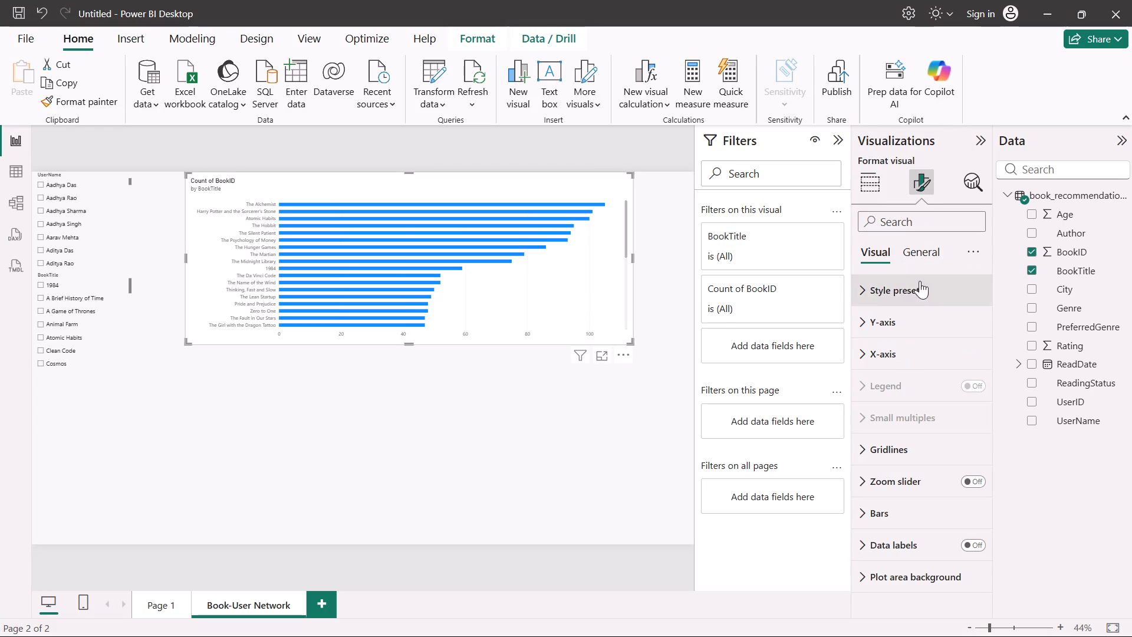
pyautogui.click(917, 247)
pyautogui.click(898, 317)
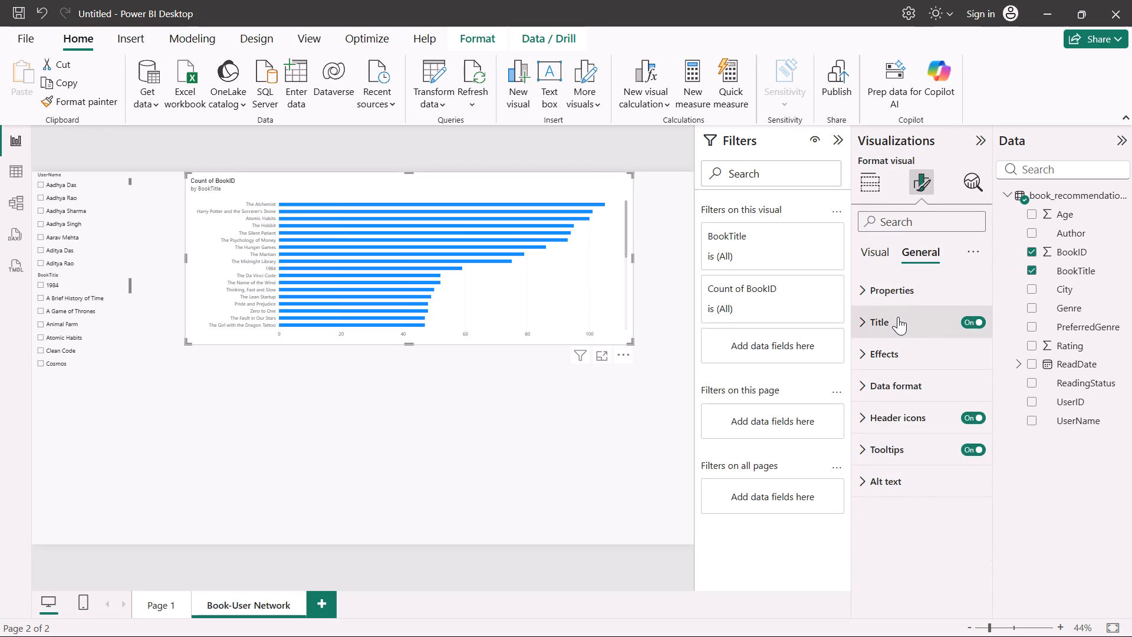
pyautogui.tripleClick(911, 395)
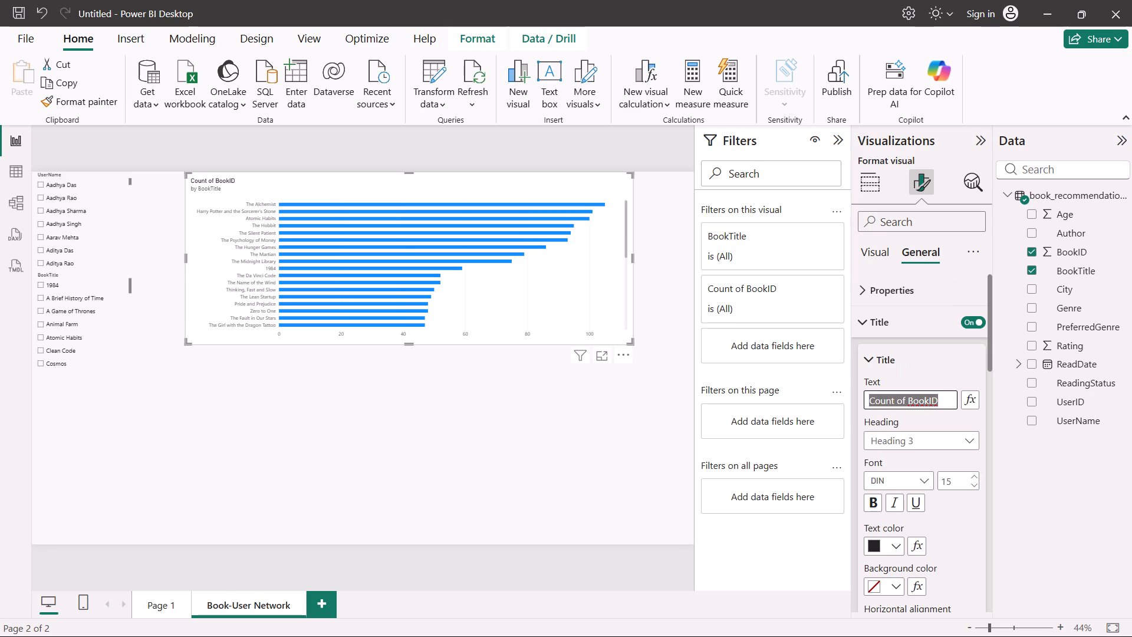
pyautogui.hotkey('ctrl', 'v')
# Format the bar chart's "Books Read by Selected User" title at size 25, bold, in dark orange.
pyautogui.click(961, 479)
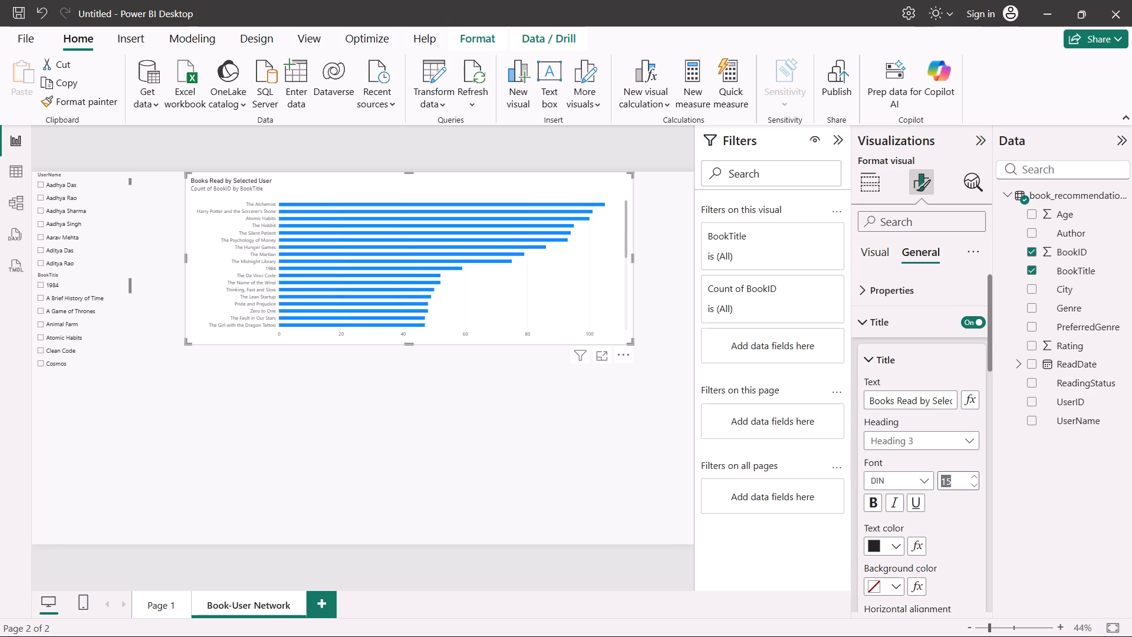
pyautogui.write('25')
pyautogui.click(878, 500)
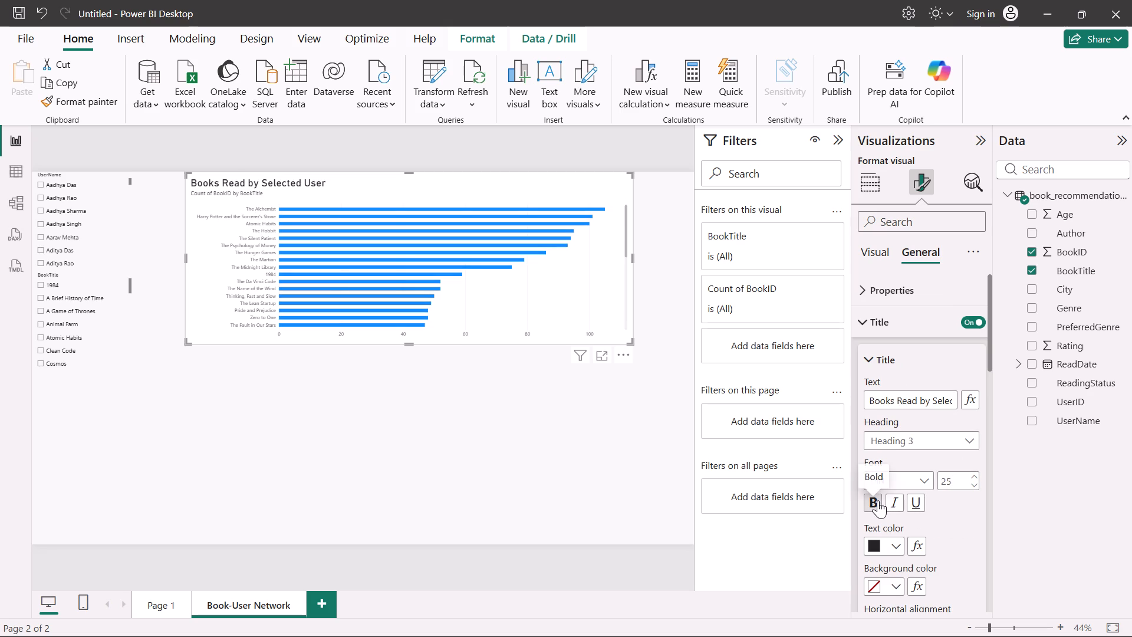
pyautogui.click(873, 552)
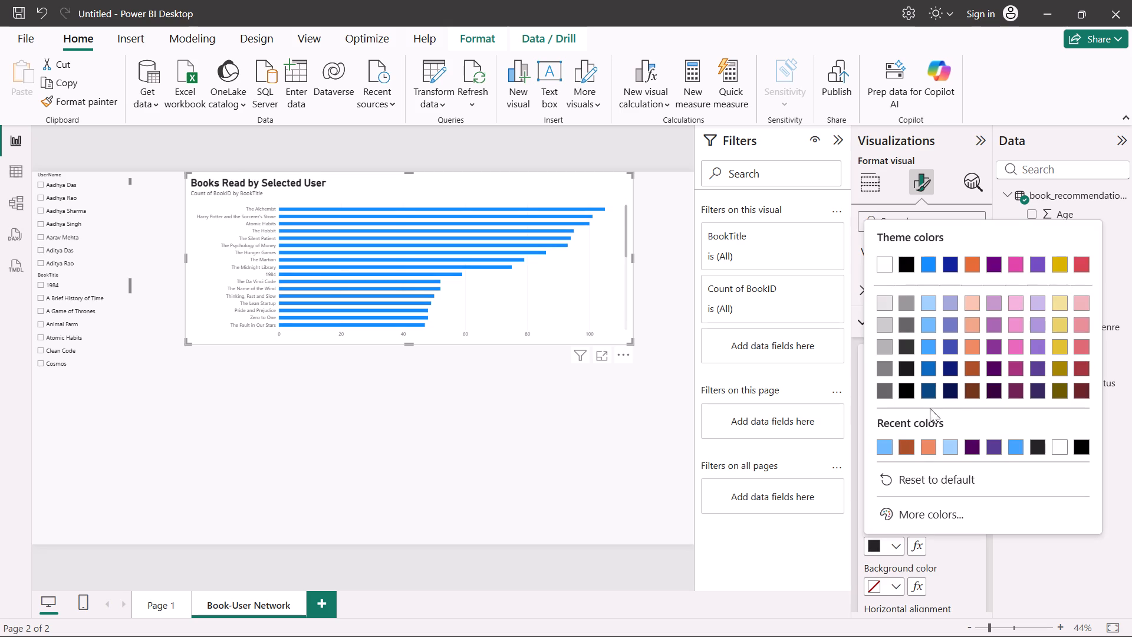
pyautogui.click(972, 366)
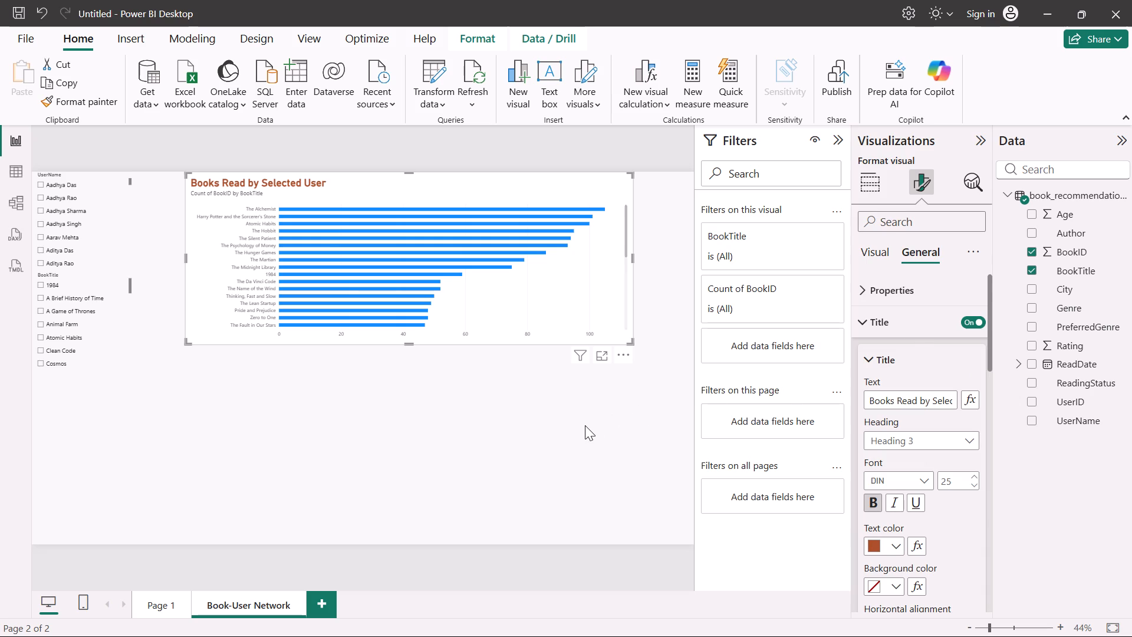
pyautogui.click(585, 425)
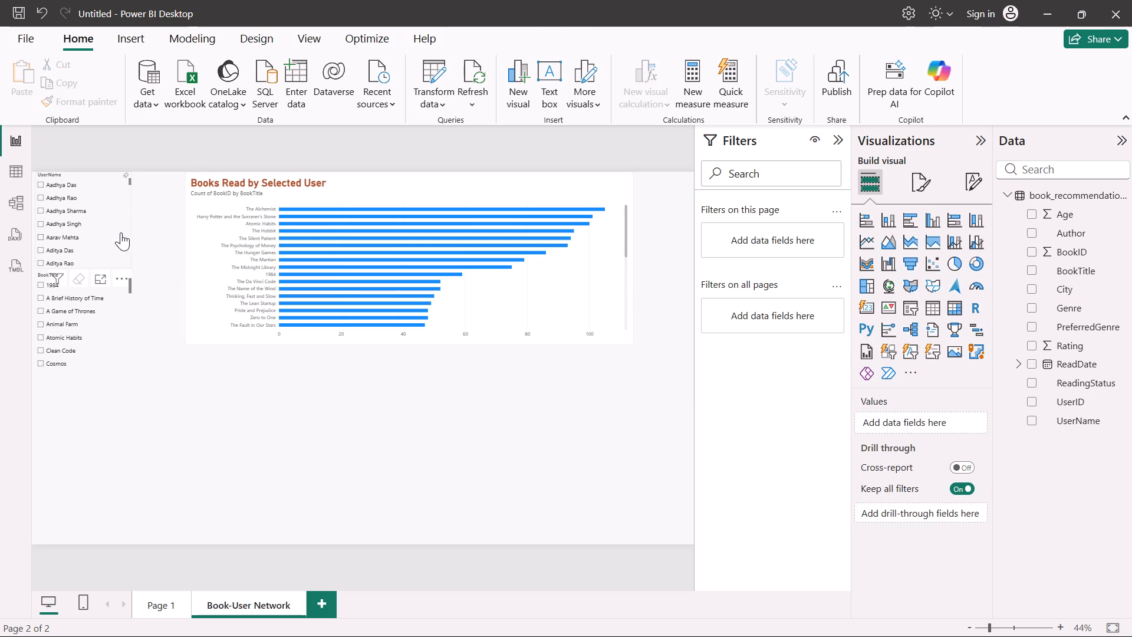
# Turn on a title for the UserName slicer reading "UserName", formatted at size 25, bold, in the same dark orange.
pyautogui.click(120, 232)
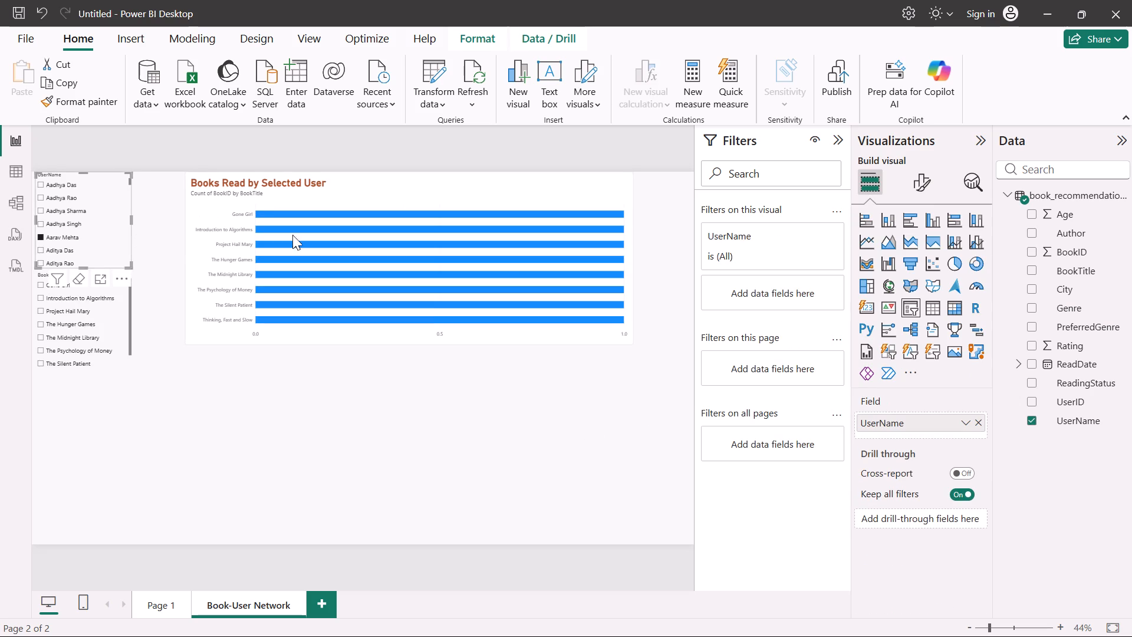
pyautogui.click(924, 190)
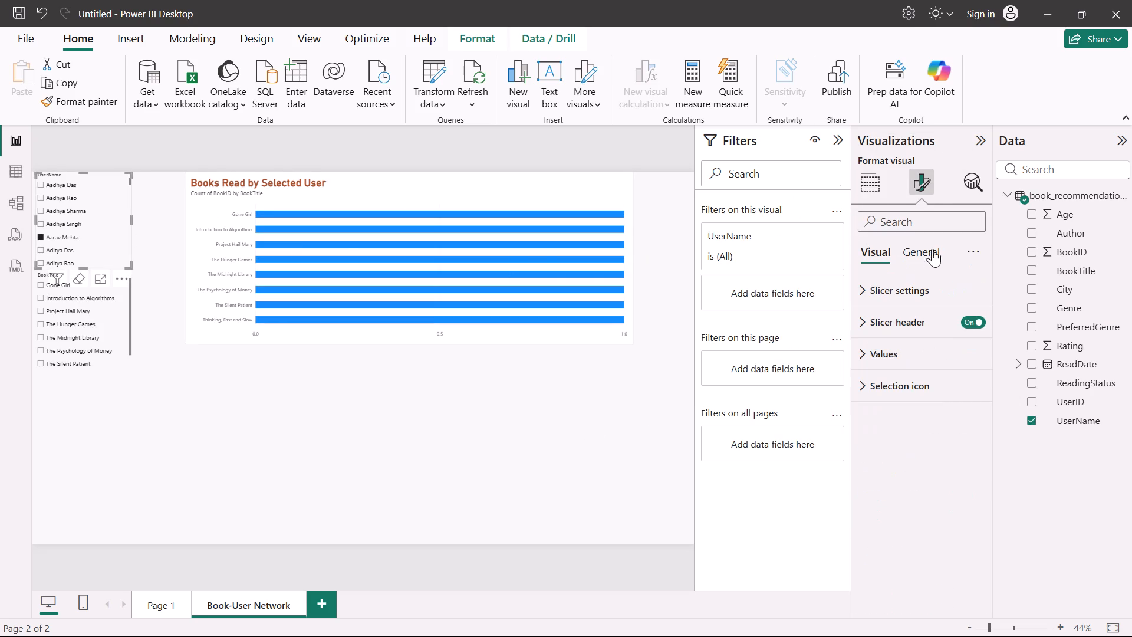
pyautogui.click(918, 263)
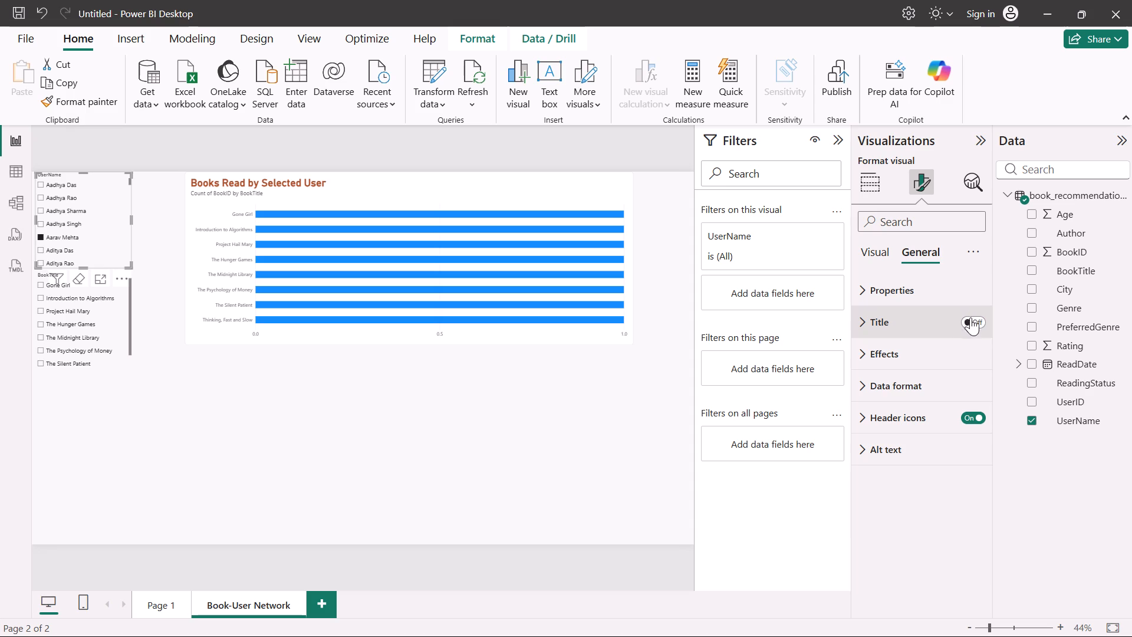
pyautogui.click(971, 321)
pyautogui.click(904, 327)
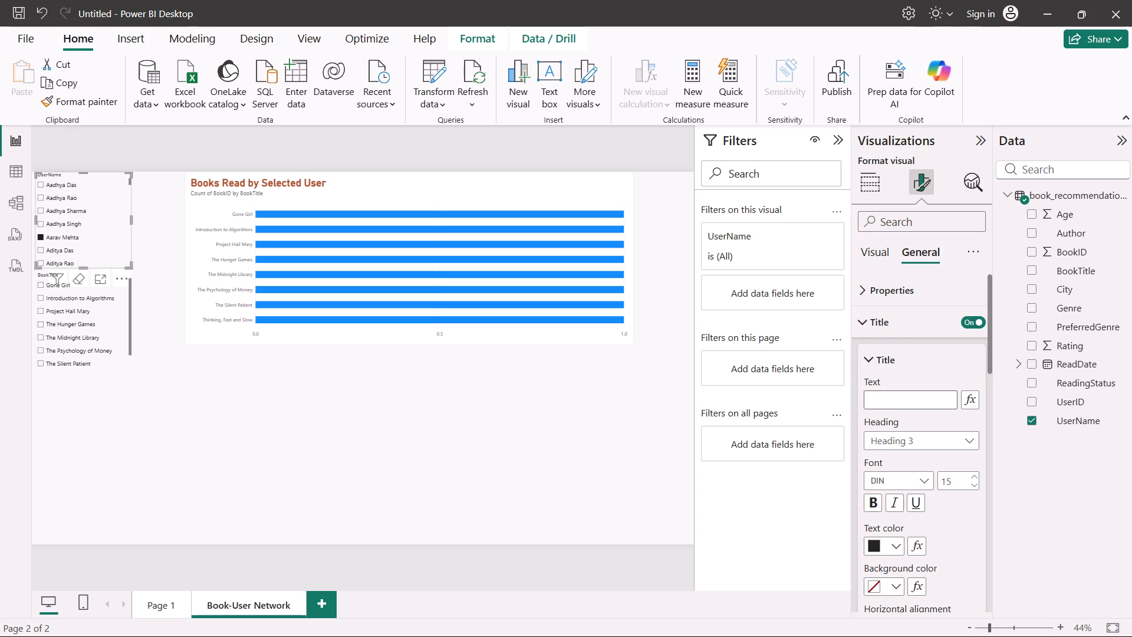
pyautogui.click(926, 403)
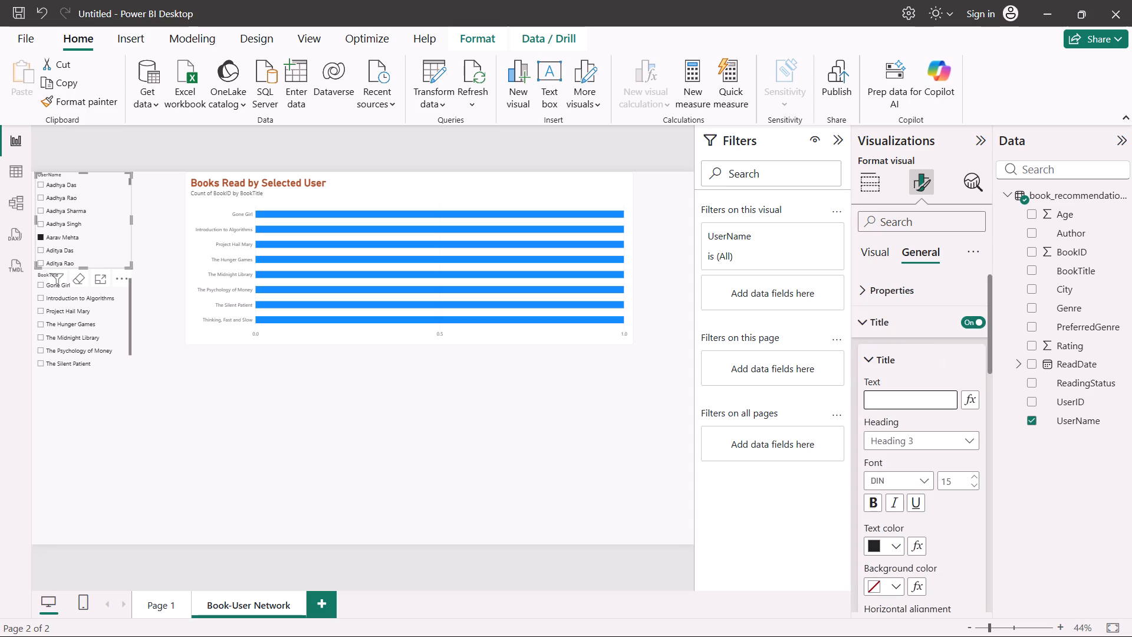
pyautogui.press('u')
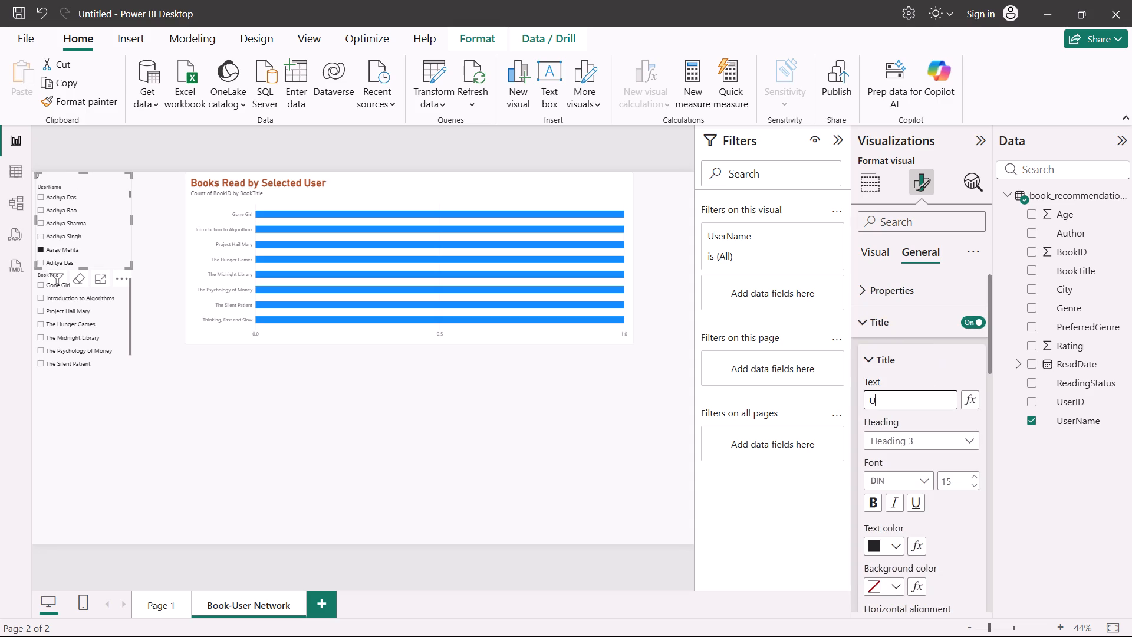
pyautogui.write('ser')
pyautogui.write('ame')
pyautogui.click(957, 474)
pyautogui.write('25')
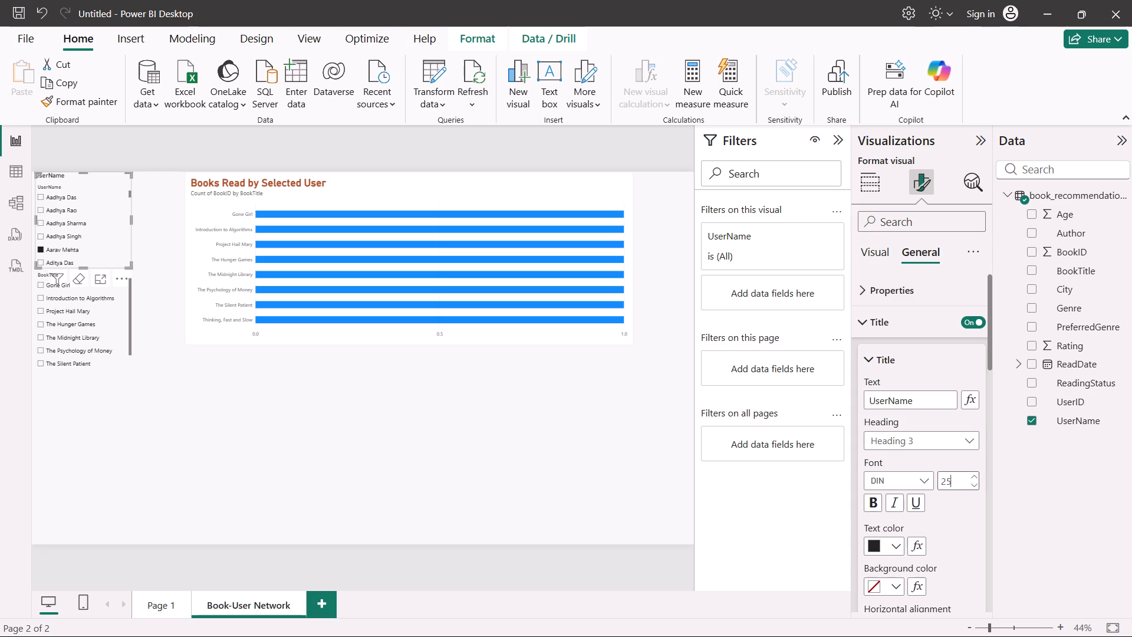
pyautogui.click(874, 498)
pyautogui.click(879, 548)
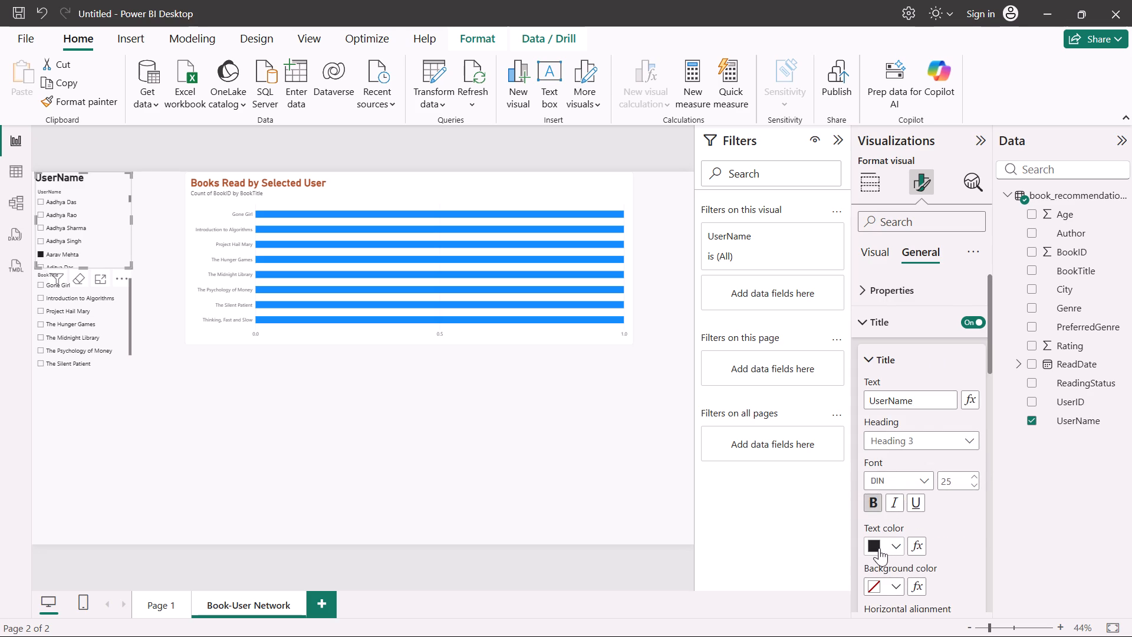
pyautogui.click(978, 363)
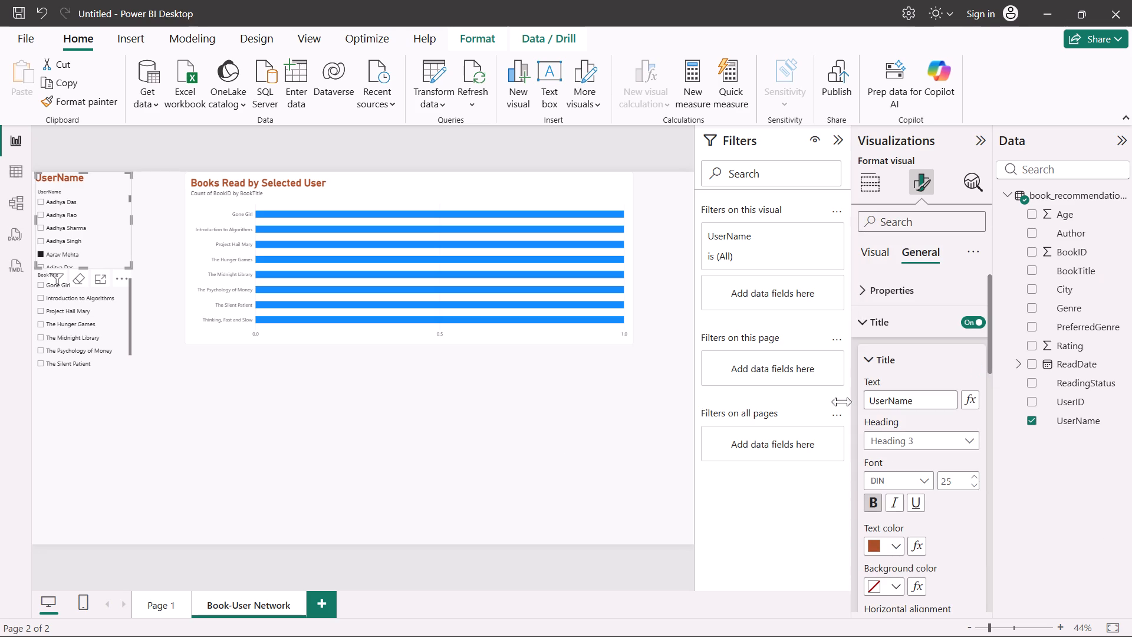
# Turn on a title for the BookTitle slicer reading "BookTitle", formatted at size 25, bold, in the same dark orange.
pyautogui.click(101, 354)
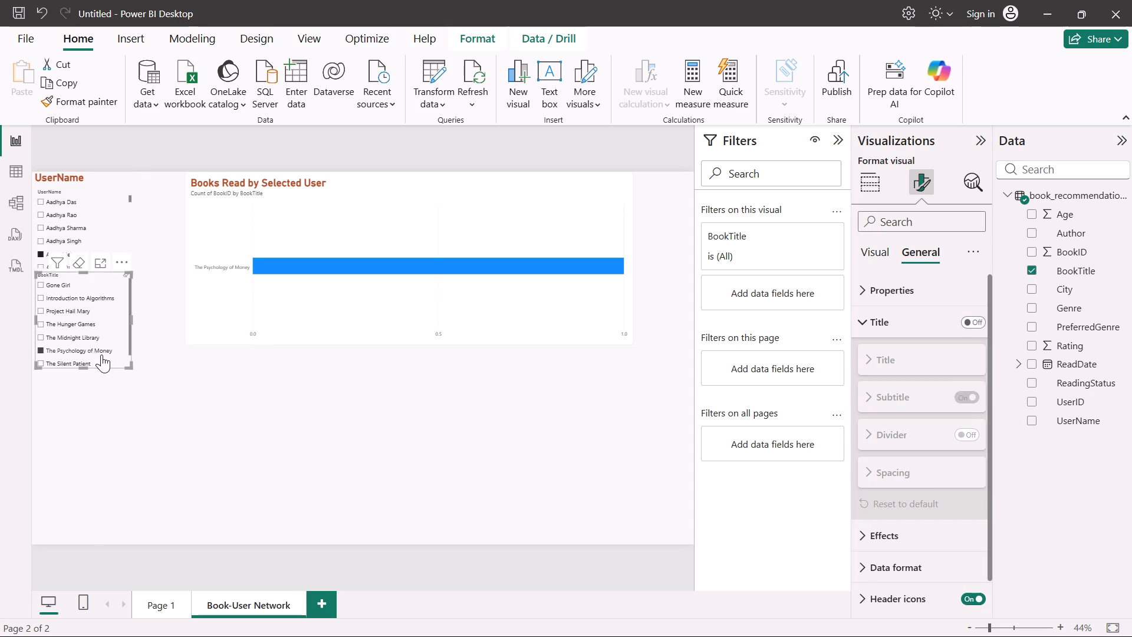
pyautogui.click(969, 323)
pyautogui.click(902, 398)
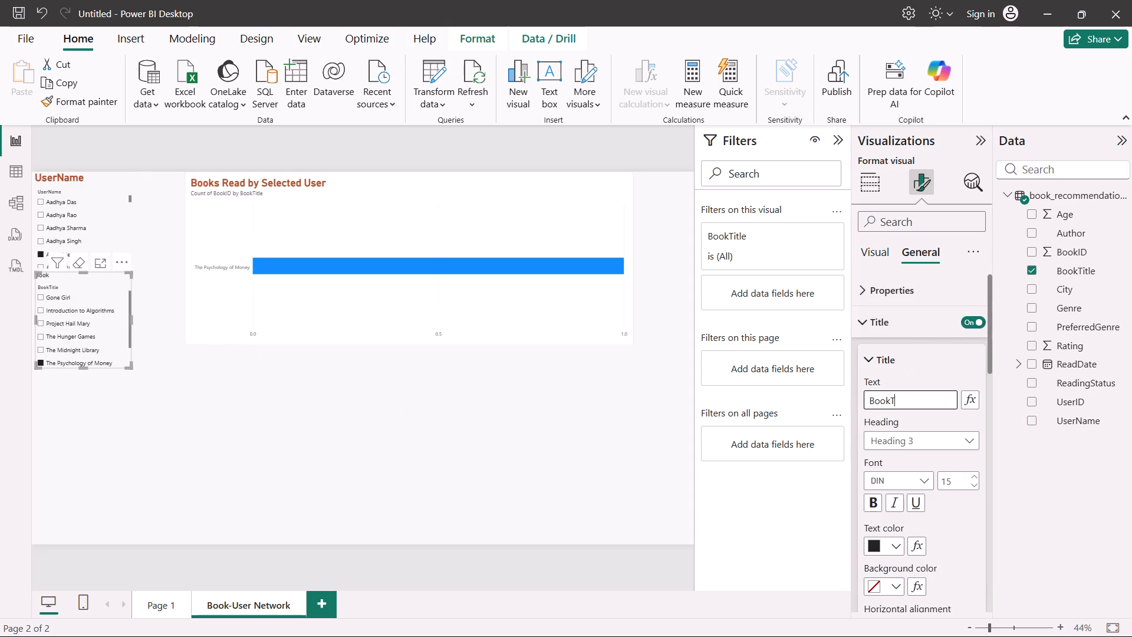
pyautogui.write('itle')
pyautogui.click(956, 481)
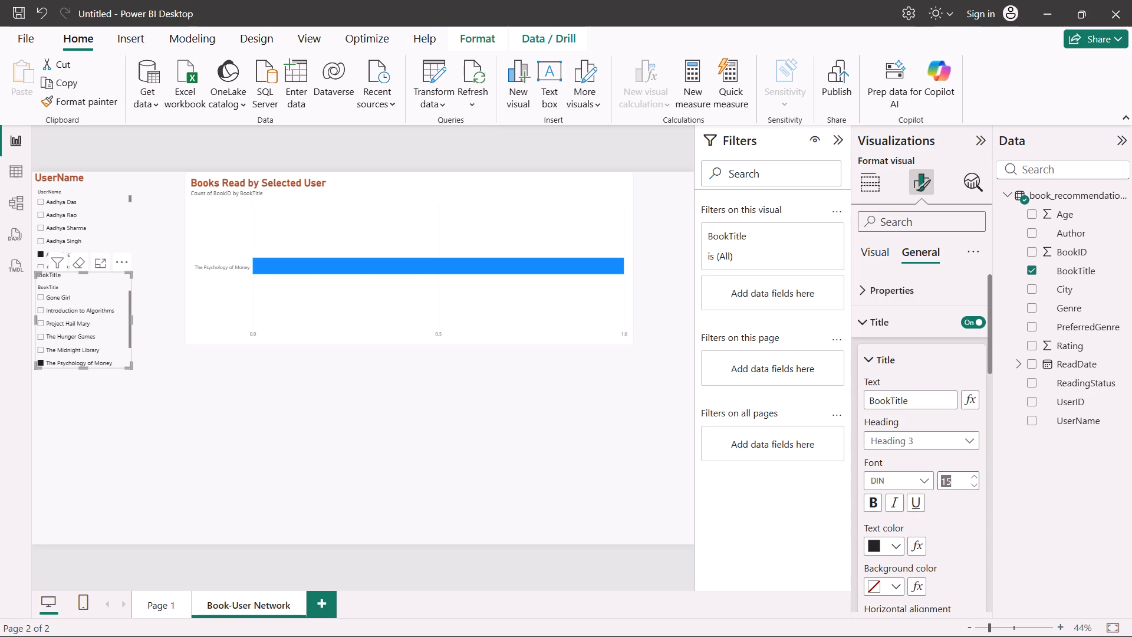
pyautogui.write('25')
pyautogui.click(877, 504)
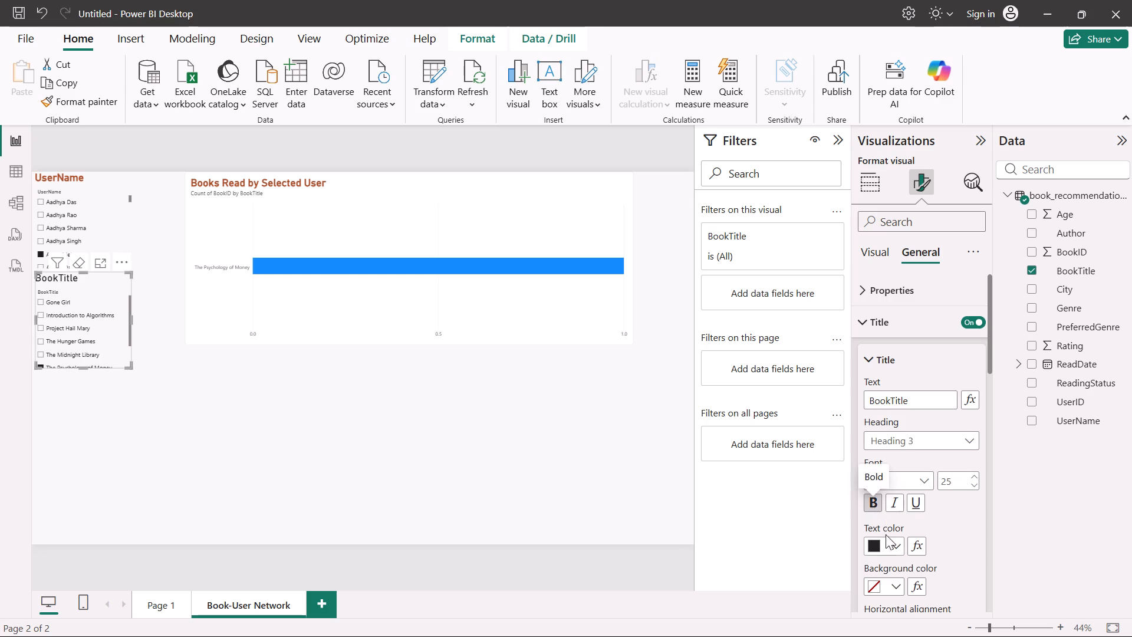
pyautogui.click(880, 548)
pyautogui.click(969, 372)
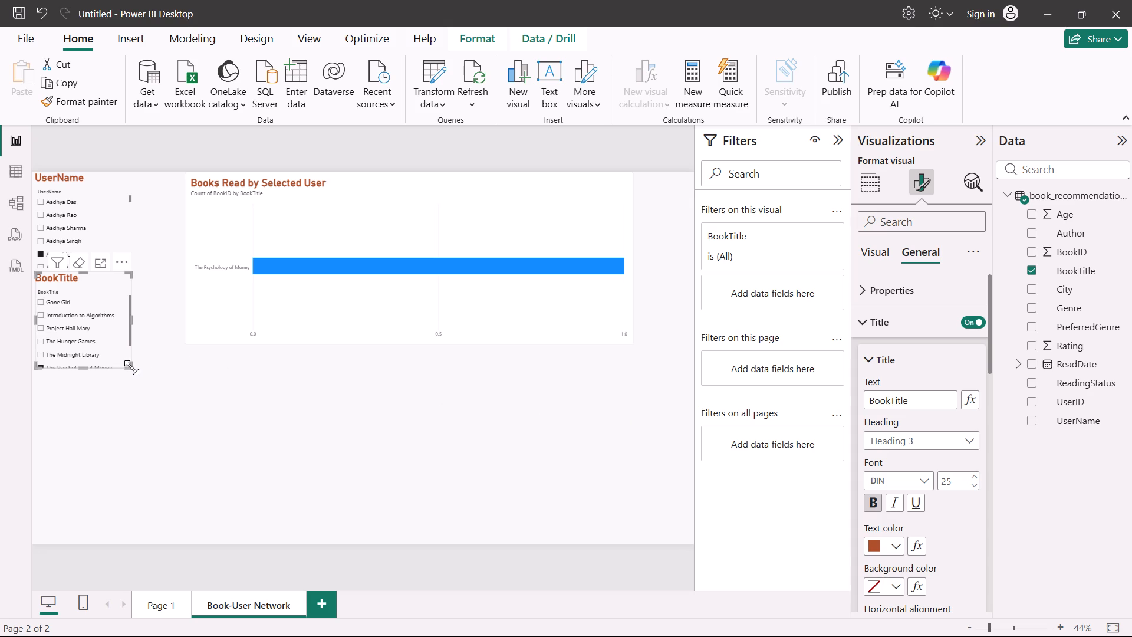
# Widen the BookTitle slicer, extend it to near the page's bottom edge, and lower its top edge to just below the chart's level.
pyautogui.moveTo(131, 367); pyautogui.dragTo(156, 490)
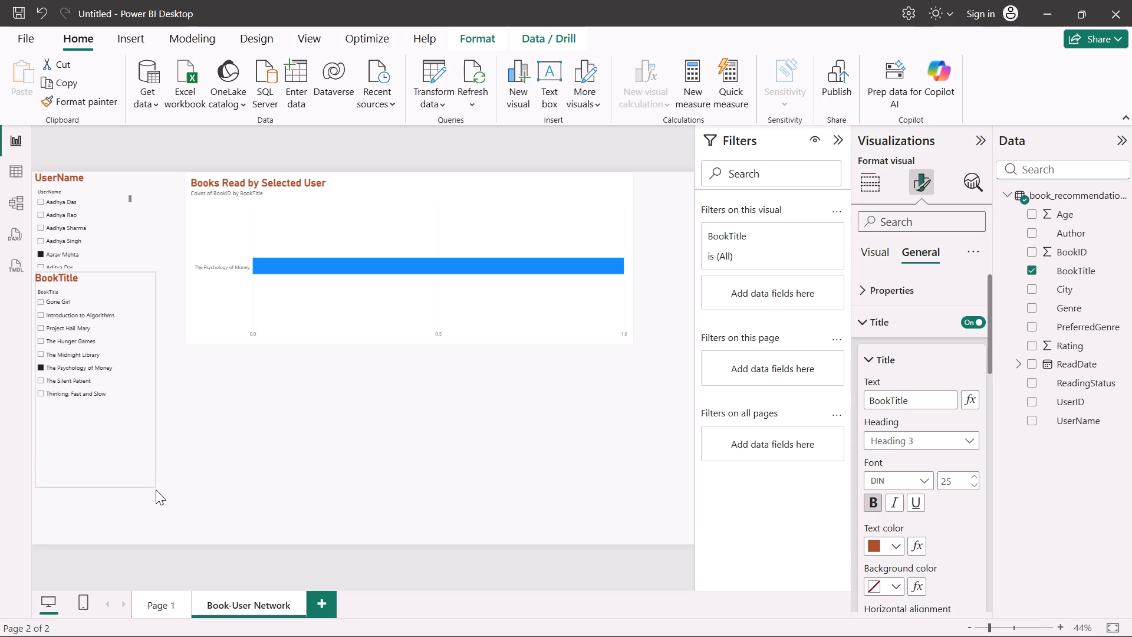
pyautogui.moveTo(156, 490); pyautogui.dragTo(155, 536)
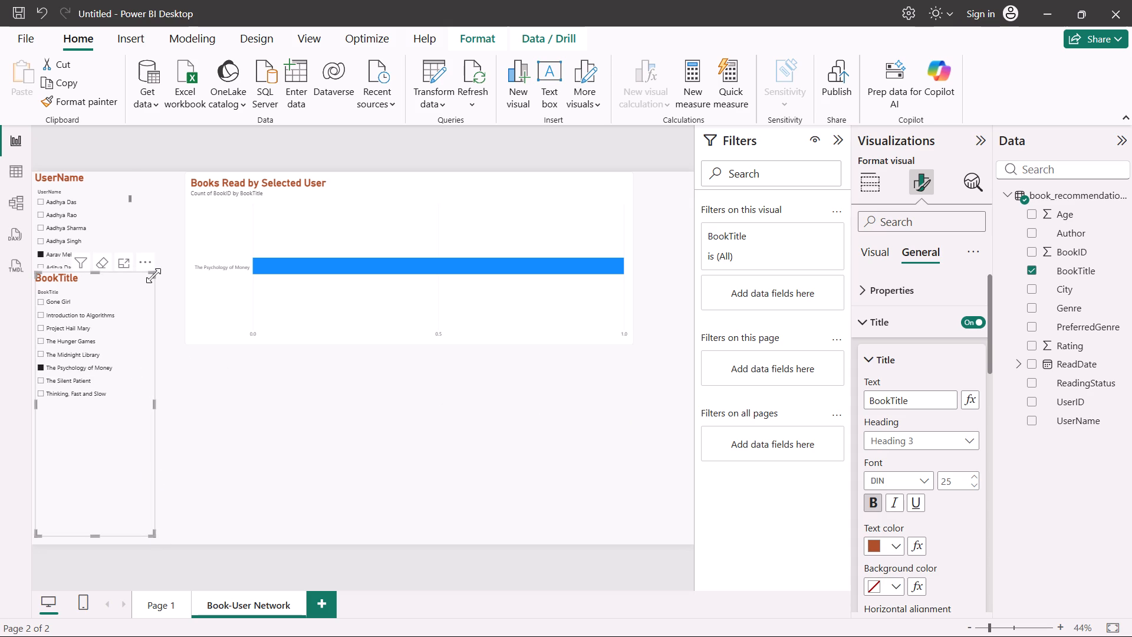
pyautogui.moveTo(153, 275); pyautogui.dragTo(152, 373)
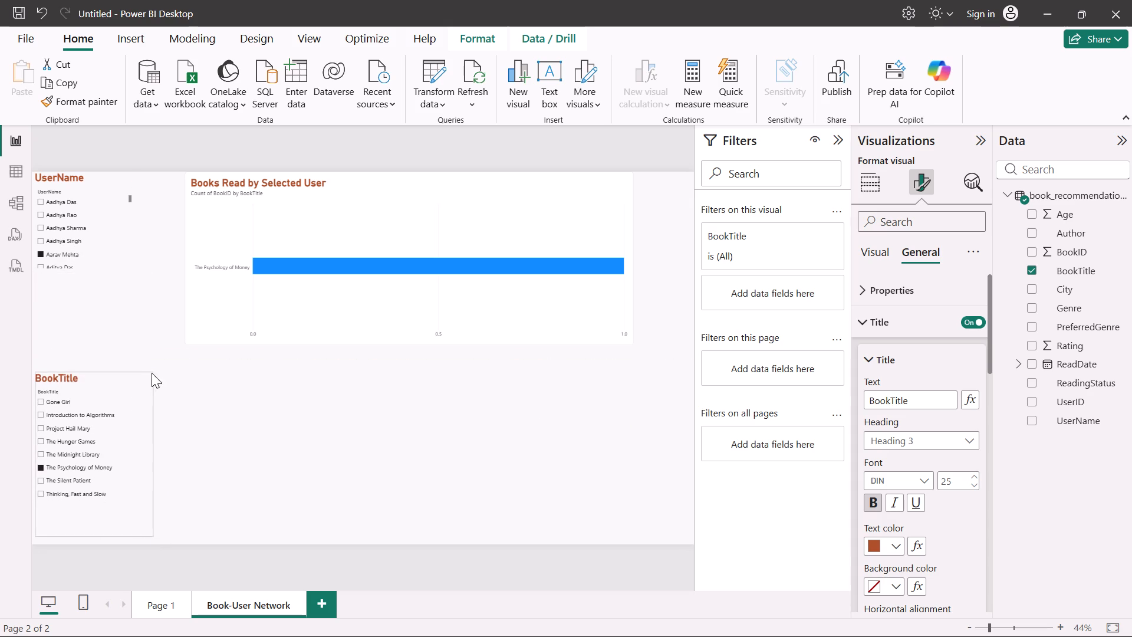
pyautogui.moveTo(152, 373); pyautogui.dragTo(149, 369)
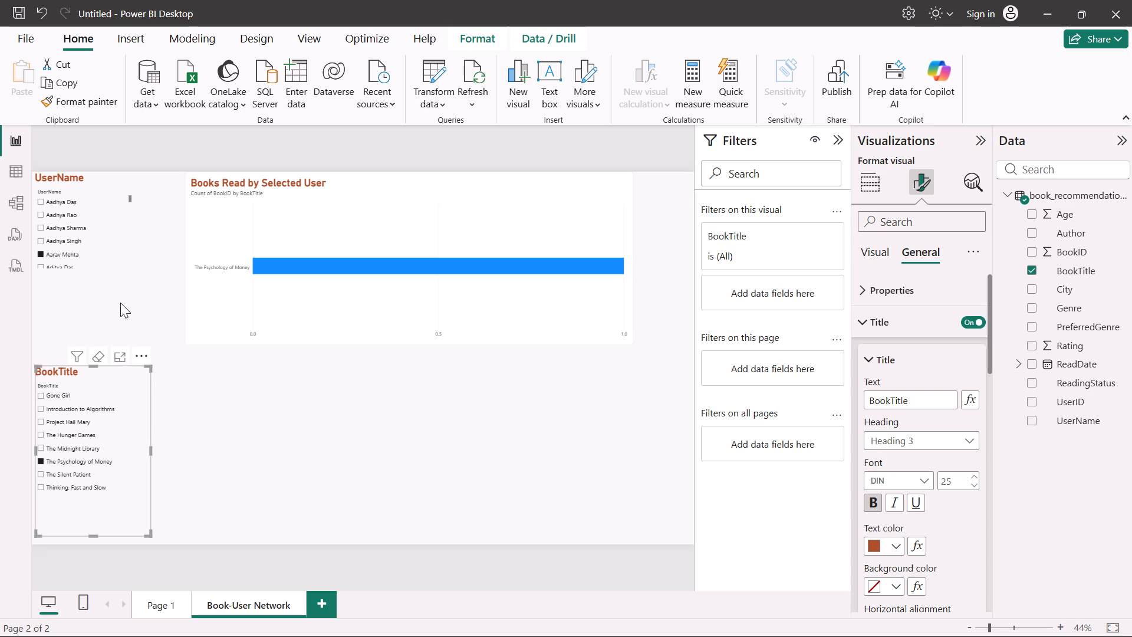
pyautogui.click(106, 272)
pyautogui.click(78, 243)
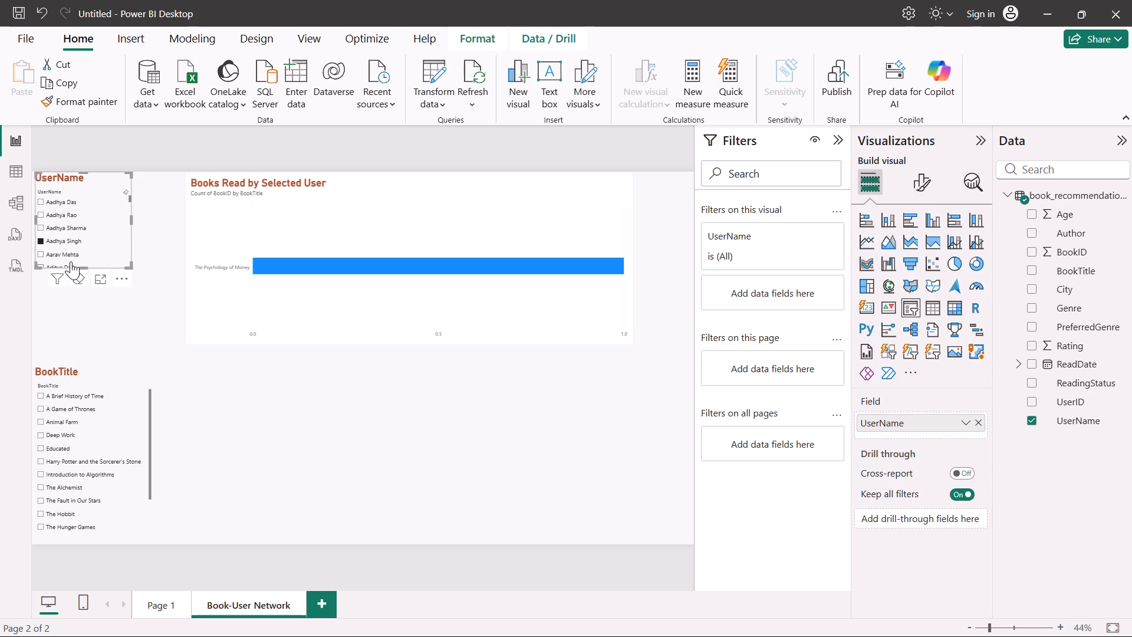
pyautogui.moveTo(85, 265); pyautogui.dragTo(98, 350)
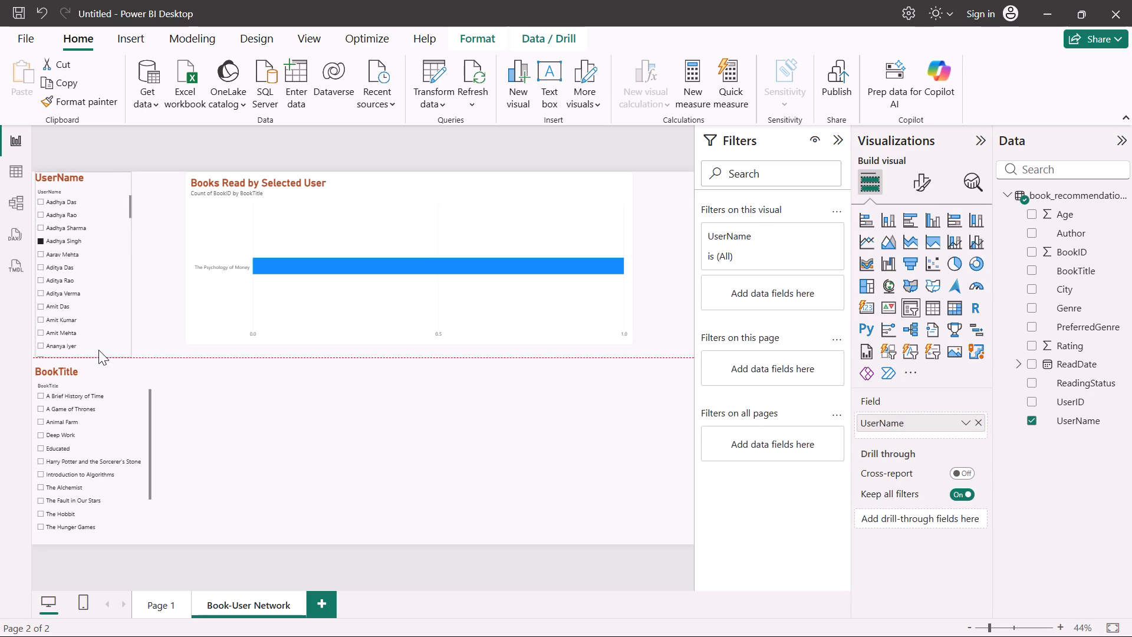
pyautogui.moveTo(98, 350); pyautogui.dragTo(99, 344)
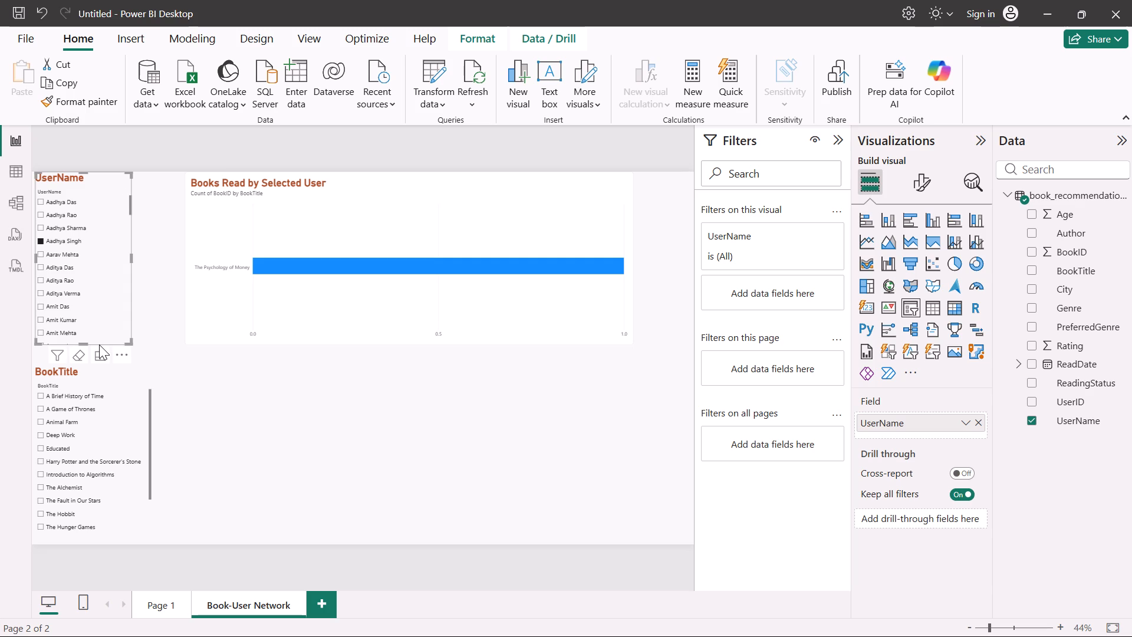
pyautogui.click(133, 262)
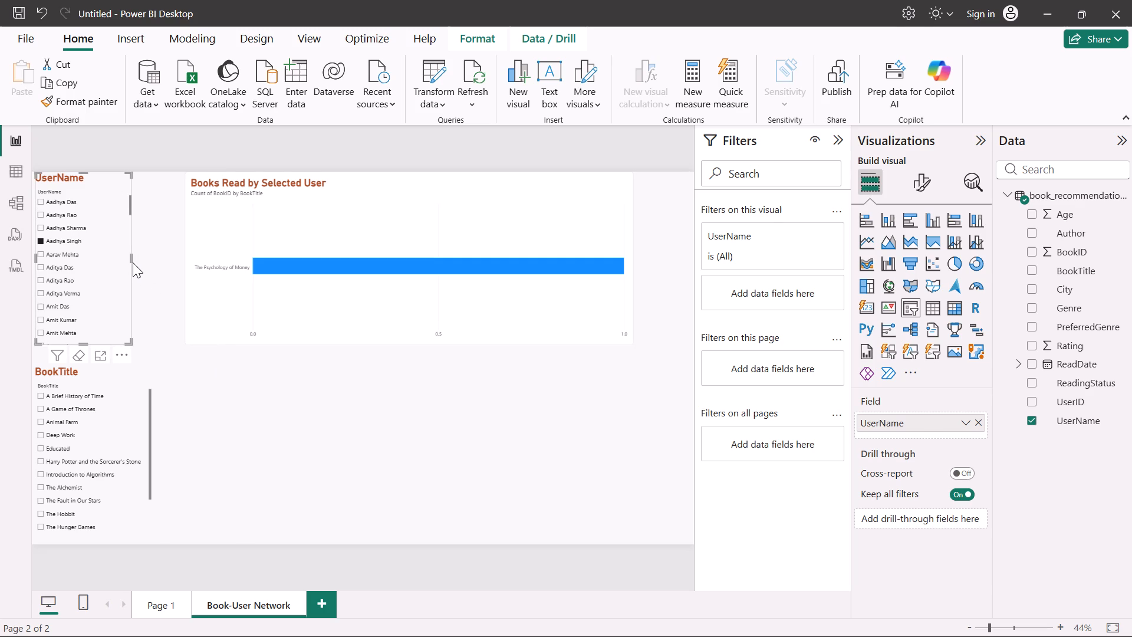
pyautogui.click(129, 261)
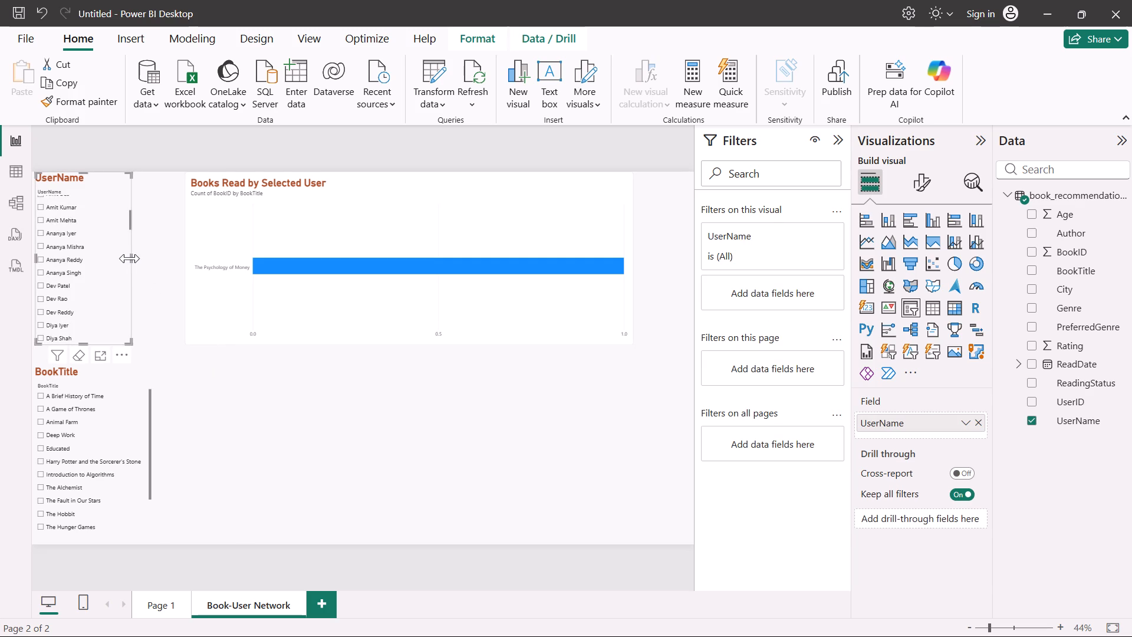
pyautogui.moveTo(132, 259); pyautogui.dragTo(150, 260)
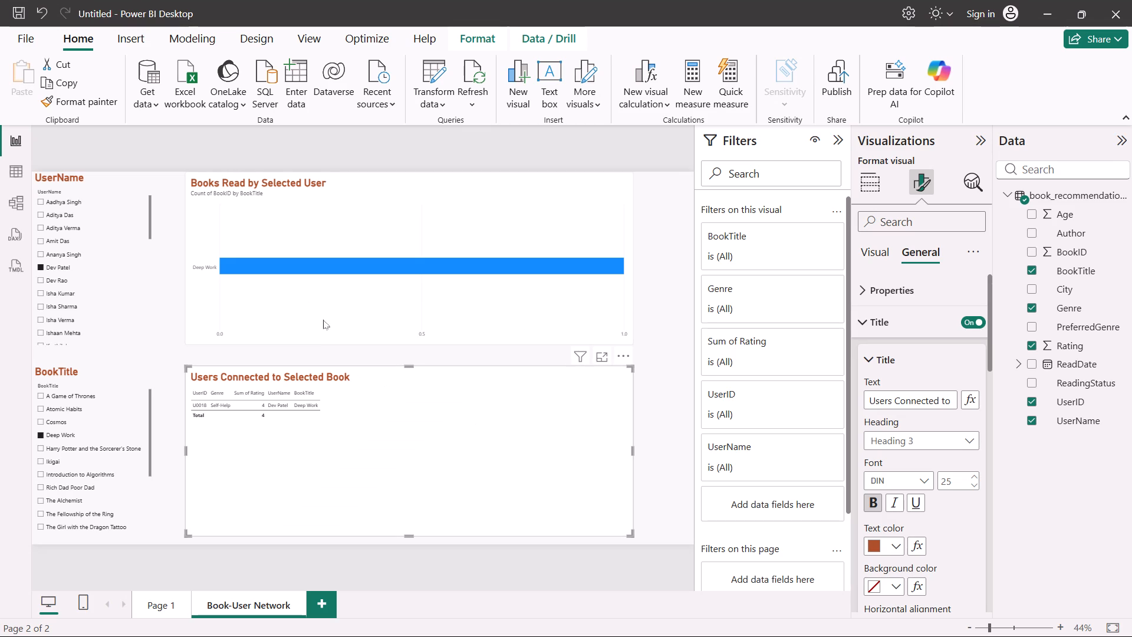
pyautogui.hotkey('alt', 'Tab')
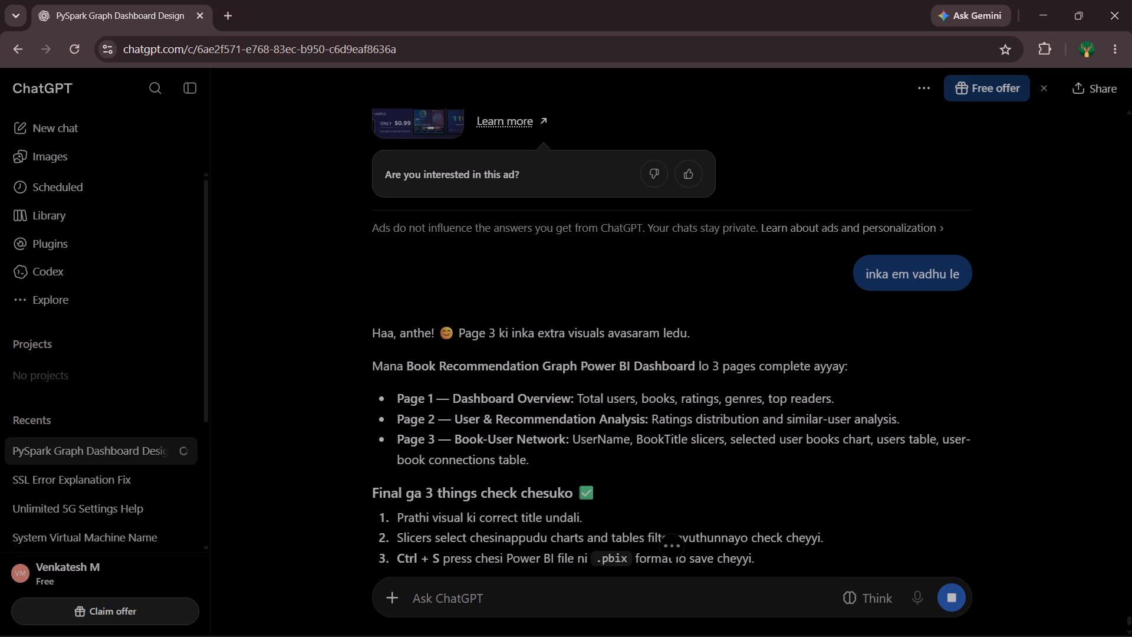
pyautogui.hotkey('alt', 'Tab')
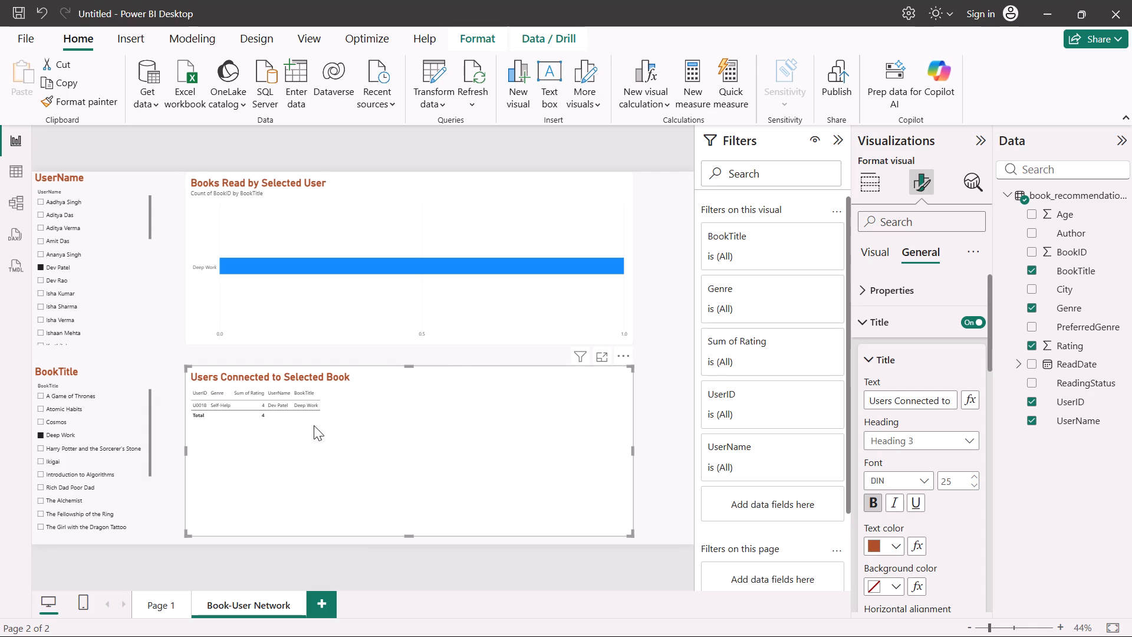
pyautogui.click(127, 300)
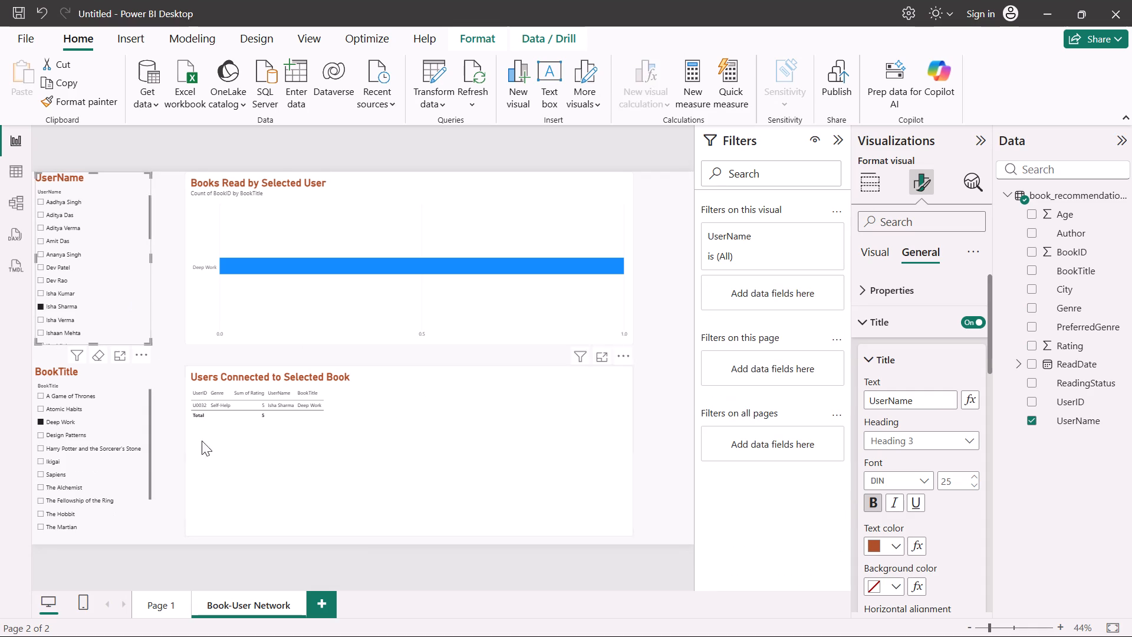
# Rename the report page "Page 1" as "Overview".
pyautogui.click(160, 608)
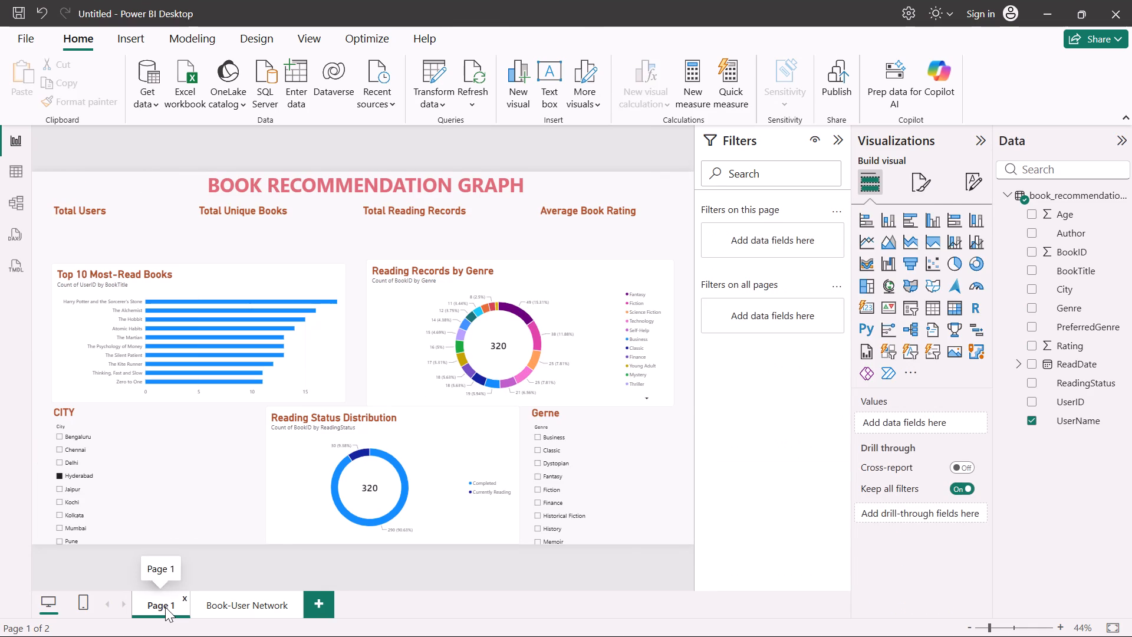
pyautogui.rightClick(165, 607)
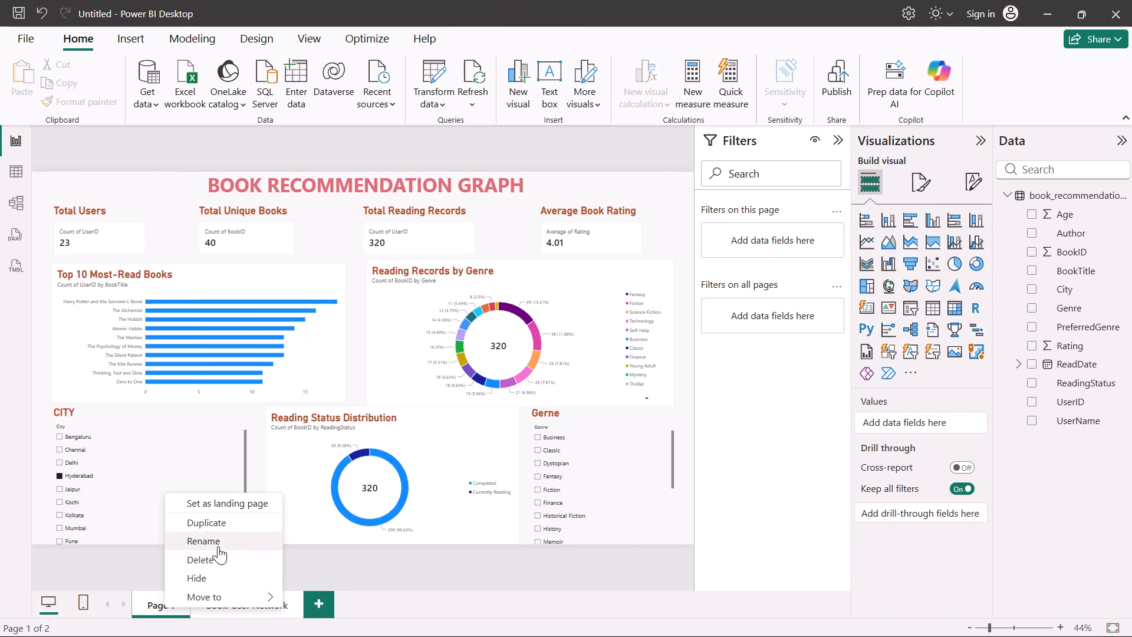
pyautogui.click(221, 544)
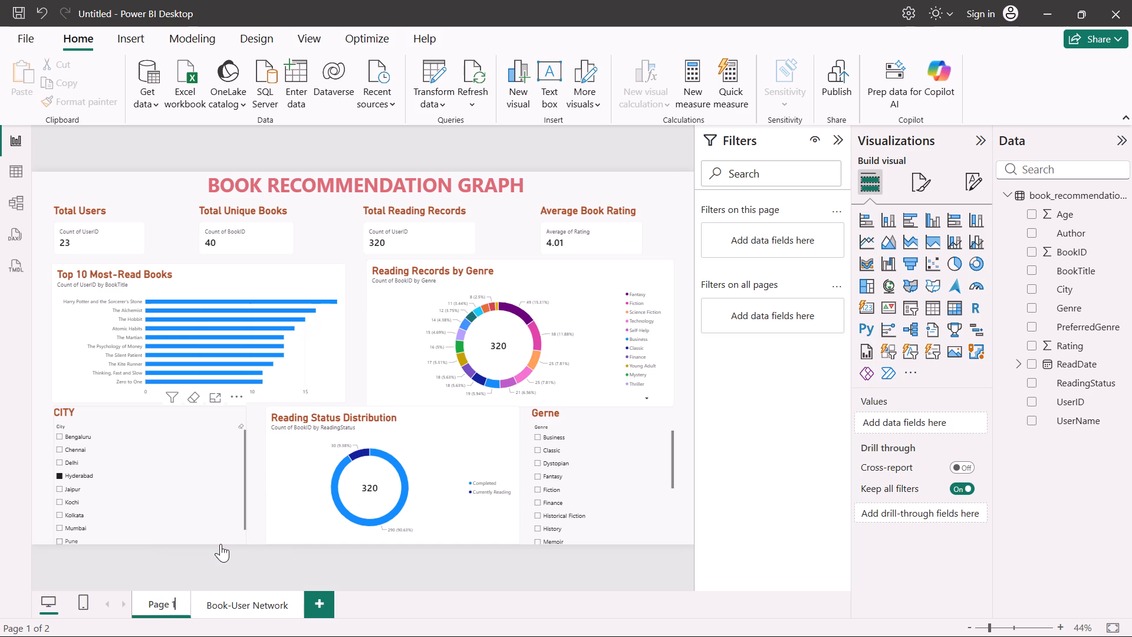
pyautogui.press('BackSpace')
pyautogui.press('BackSpace')
pyautogui.press('BackSpace')
pyautogui.press('BackSpace')
pyautogui.press('BackSpace')
pyautogui.press('BackSpace')
pyautogui.write('ew')
pyautogui.press('Return')
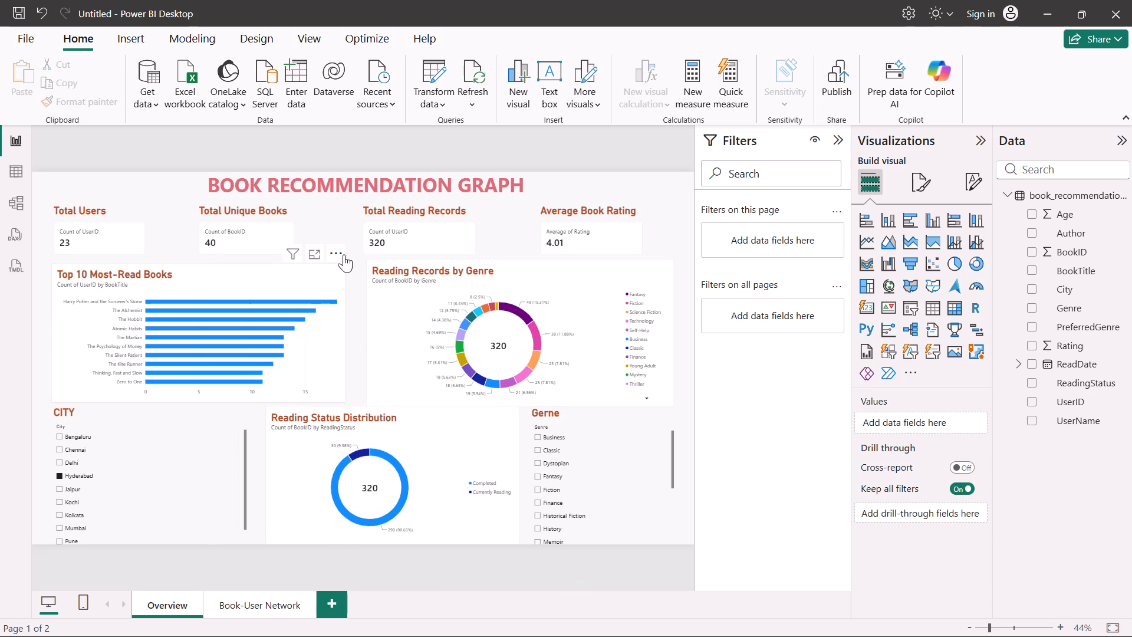
# Examine the Total Users card's Cards formatting settings, from layout, shape and padding through background, shadow and glow.
pyautogui.click(106, 237)
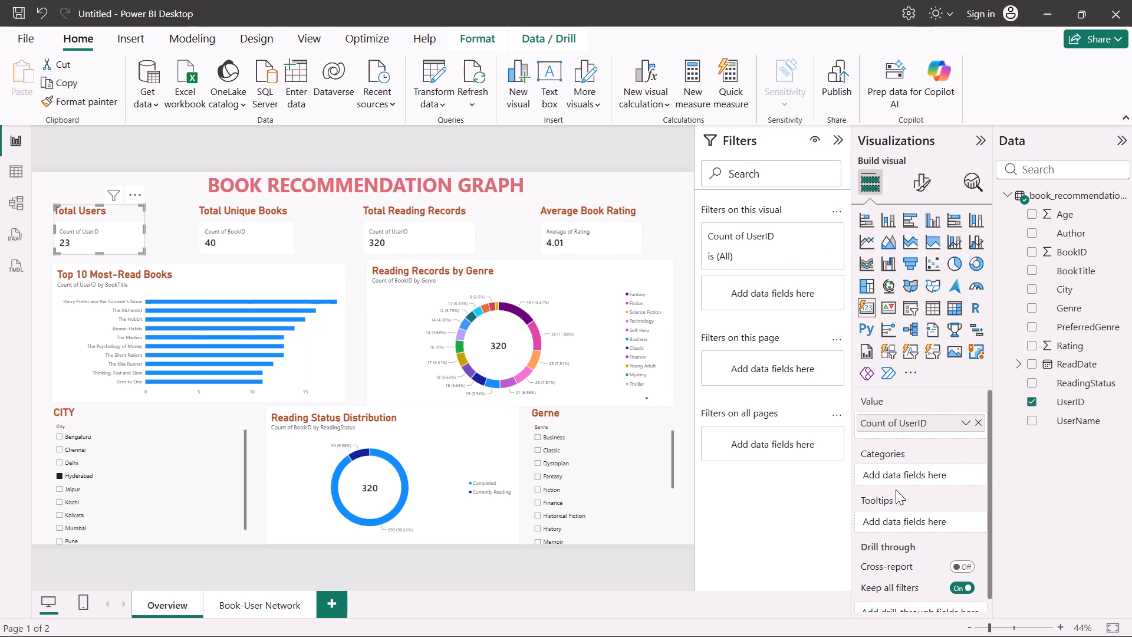
pyautogui.scroll(-3, 896, 490)
pyautogui.click(924, 192)
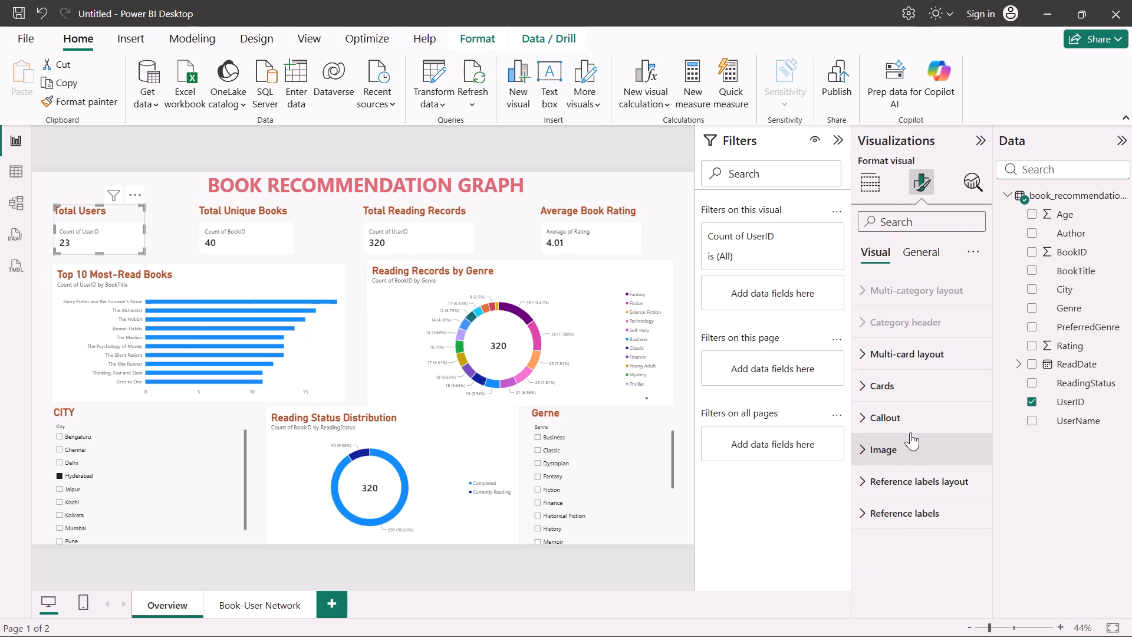
pyautogui.click(926, 393)
pyautogui.scroll(-1, 907, 509)
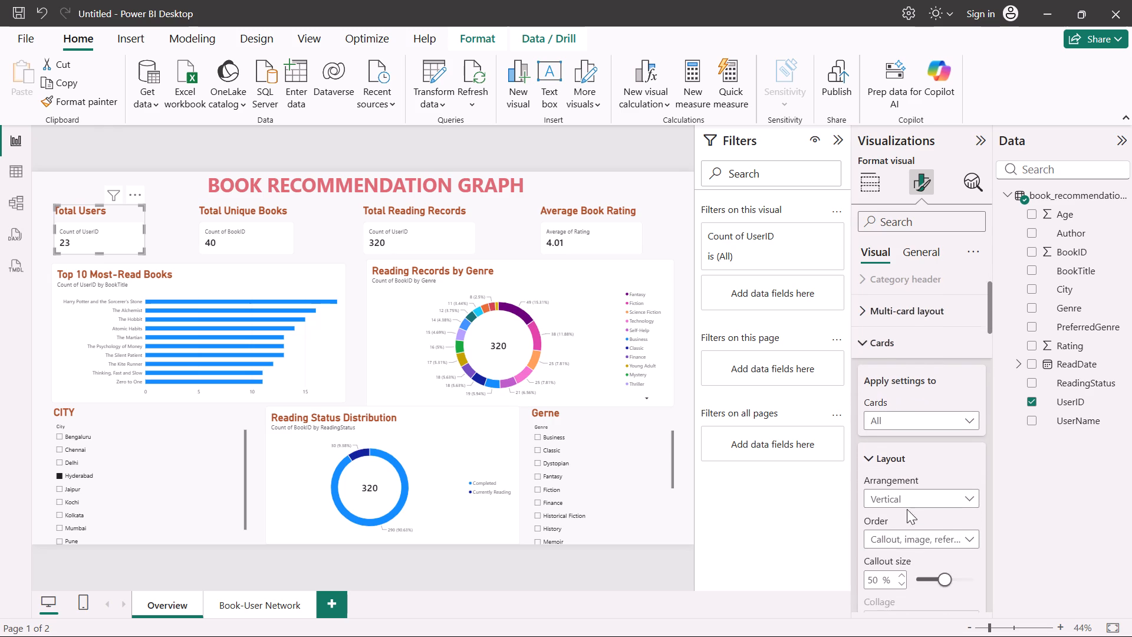
pyautogui.scroll(-4, 907, 509)
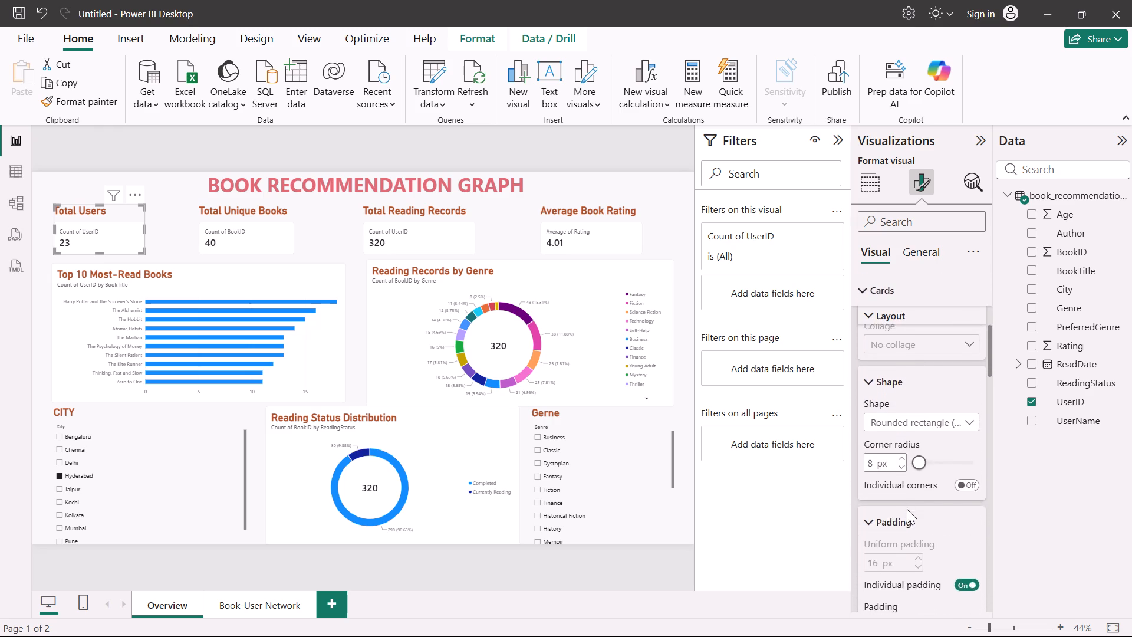
pyautogui.scroll(-3, 907, 509)
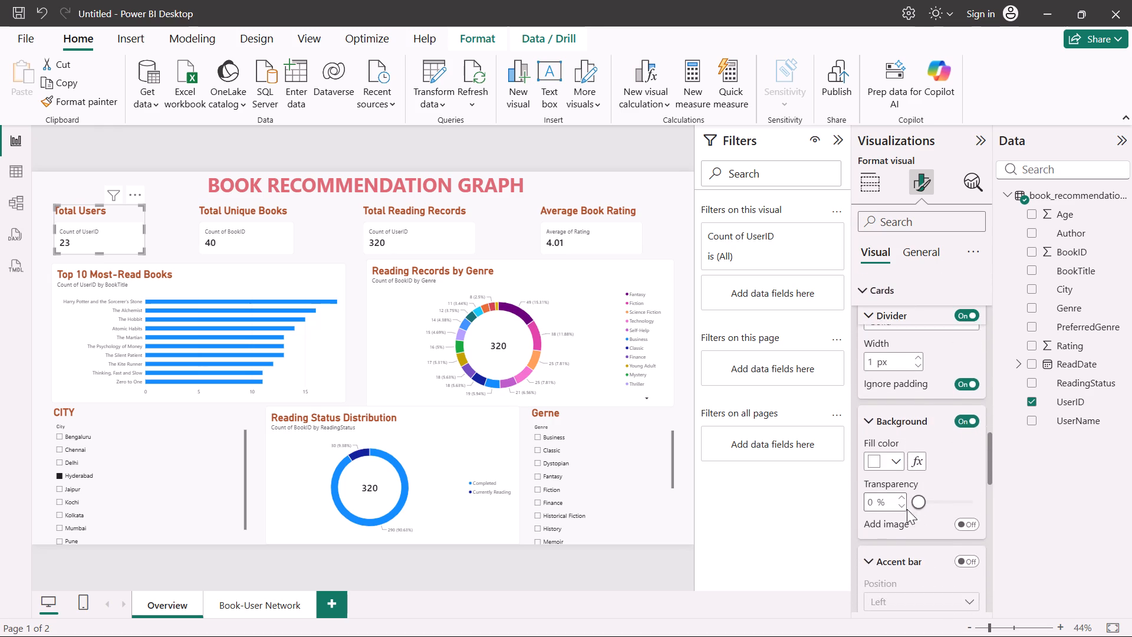
pyautogui.scroll(-1, 907, 509)
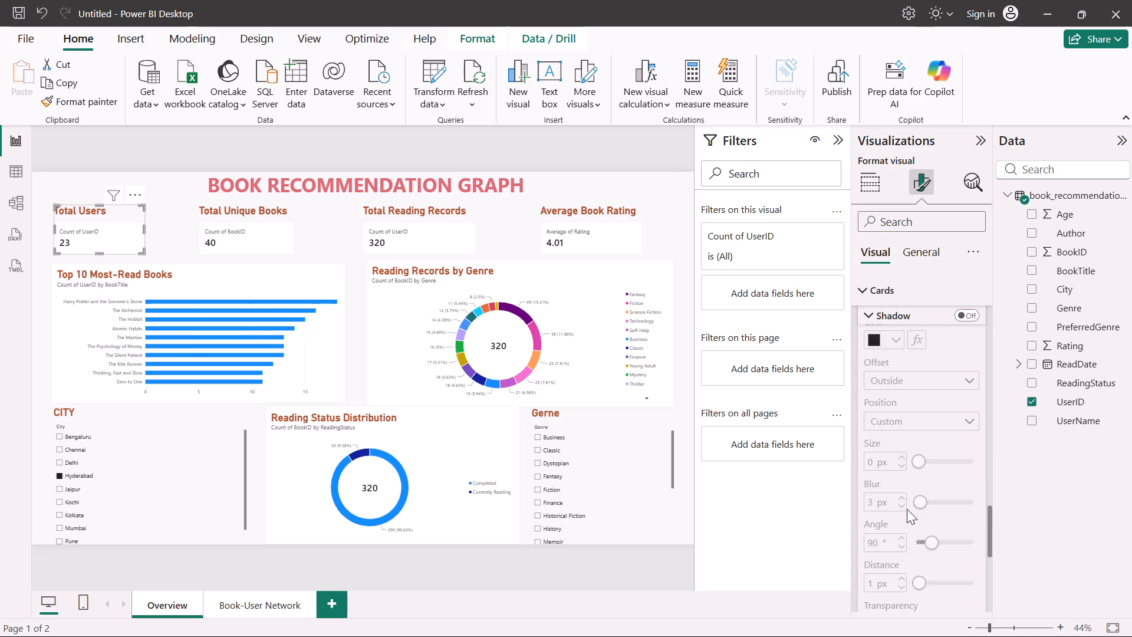
pyautogui.scroll(-4, 907, 509)
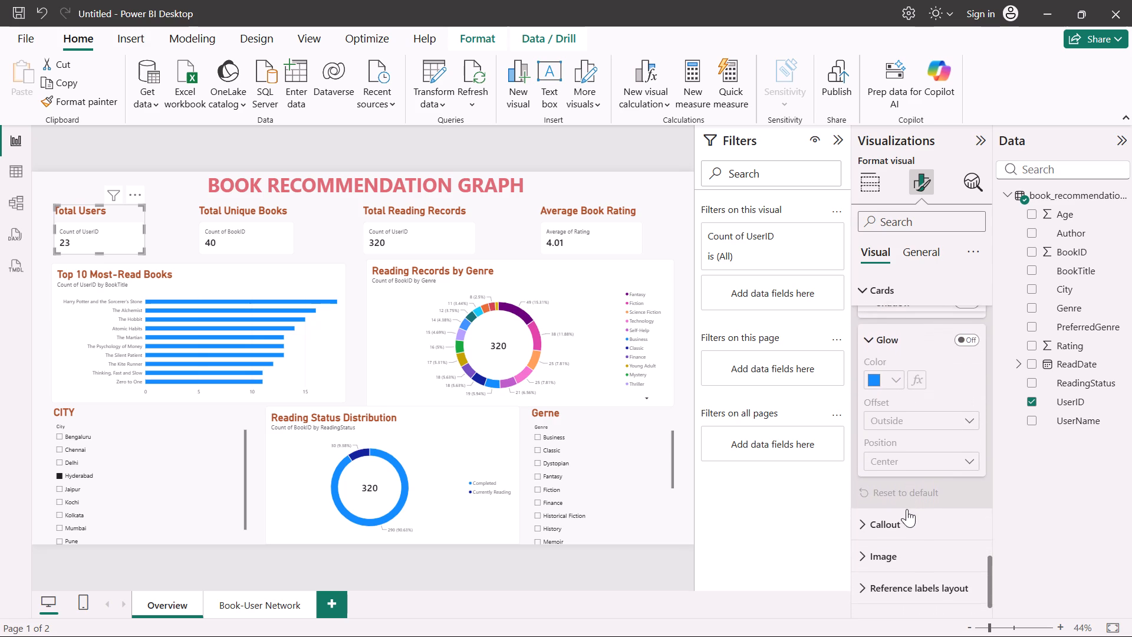
pyautogui.scroll(-2, 907, 509)
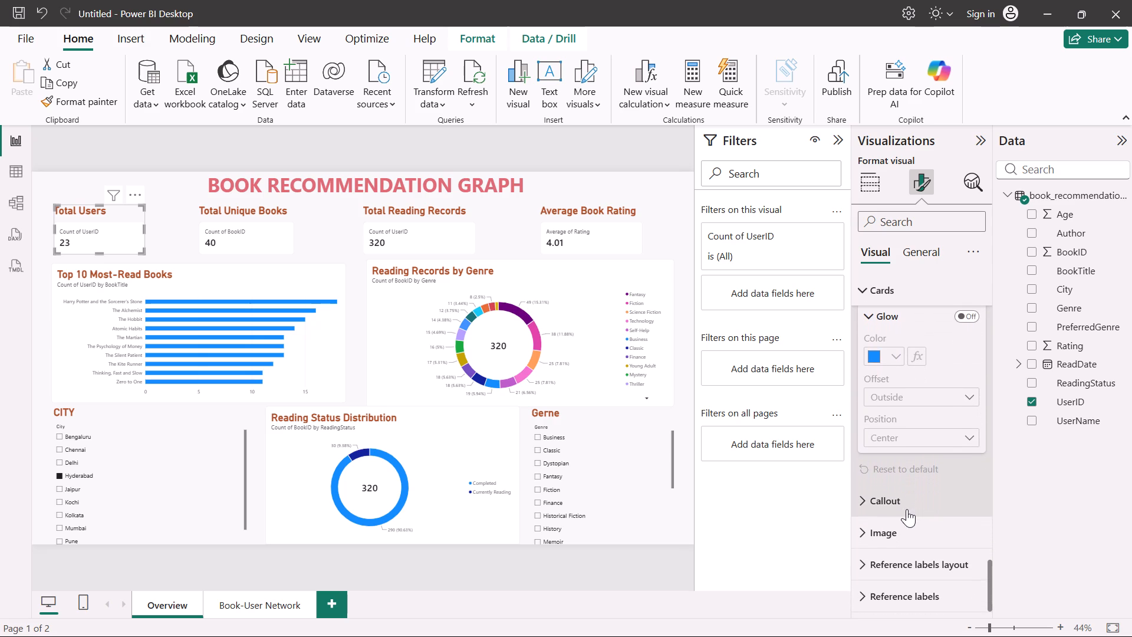
# Examine the Total Users card's Image and Reference labels formatting settings.
pyautogui.click(920, 527)
pyautogui.scroll(-7, 920, 527)
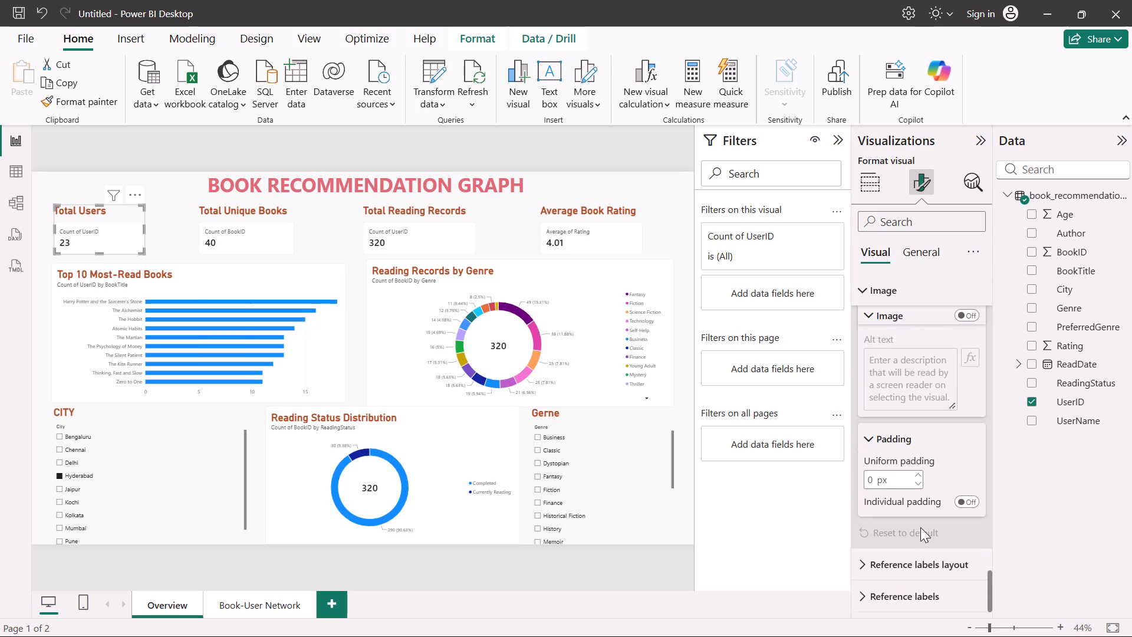
pyautogui.scroll(-1, 920, 527)
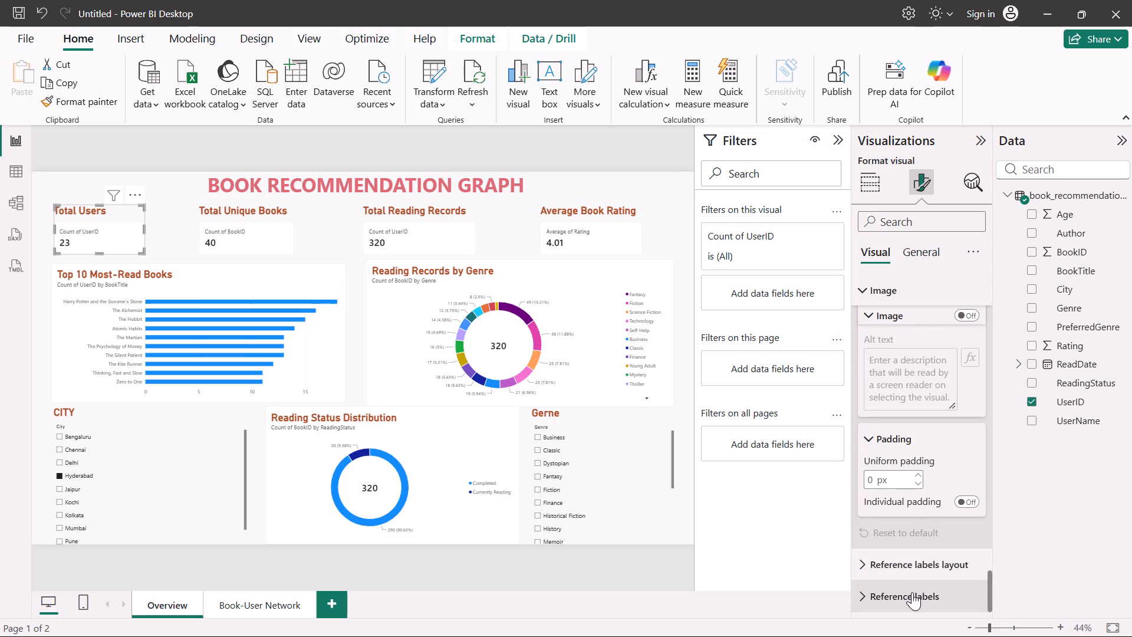
pyautogui.click(912, 592)
pyautogui.scroll(-6, 912, 592)
pyautogui.scroll(2, 912, 592)
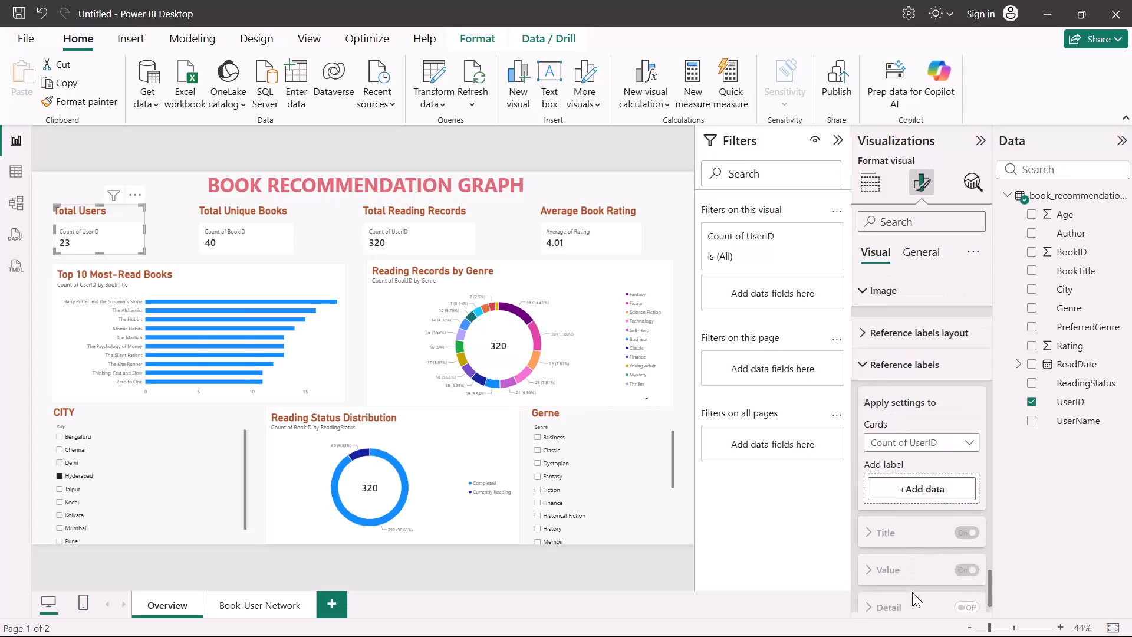
pyautogui.scroll(10, 912, 592)
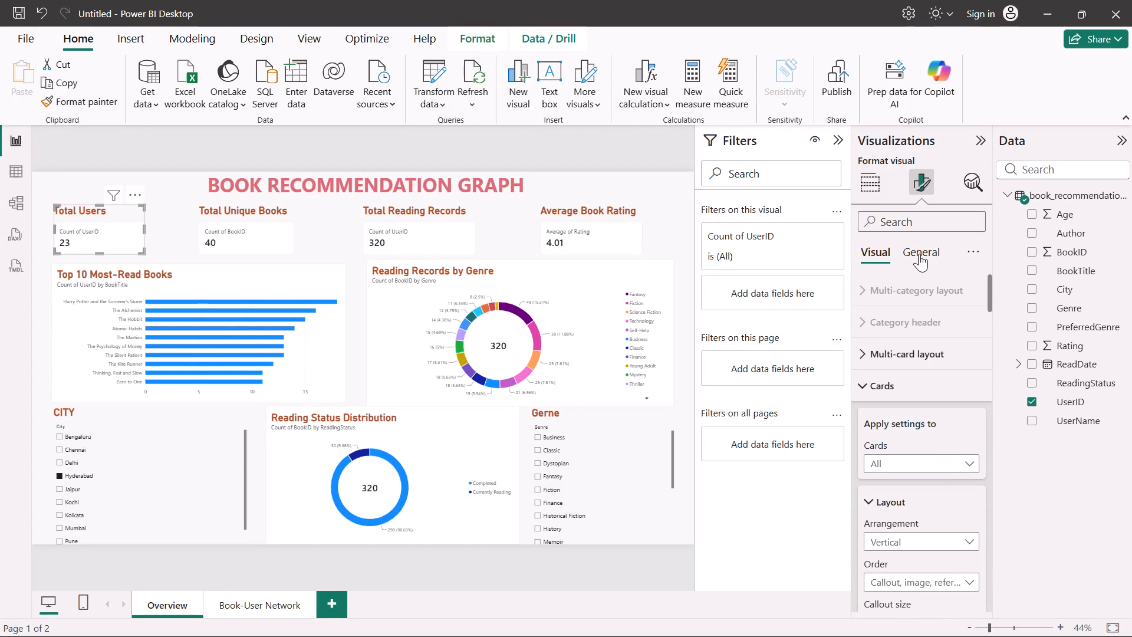
# Examine the Total Users card's General formatting settings, covering size and position properties, data format, and the pane's extra options.
pyautogui.click(919, 254)
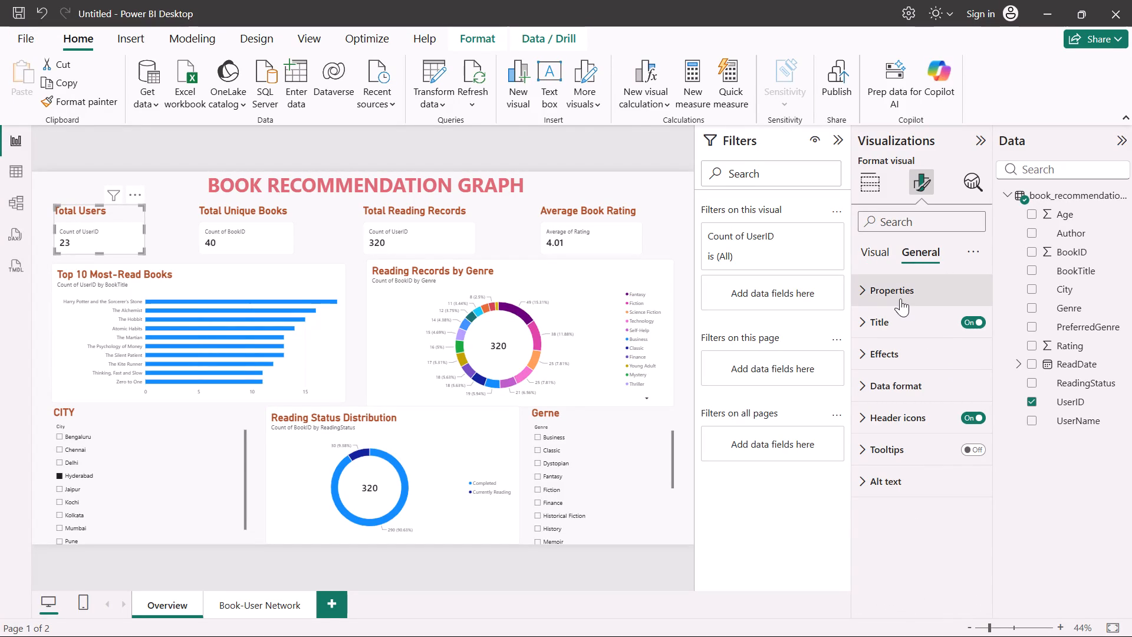
pyautogui.click(900, 299)
pyautogui.scroll(-1, 893, 399)
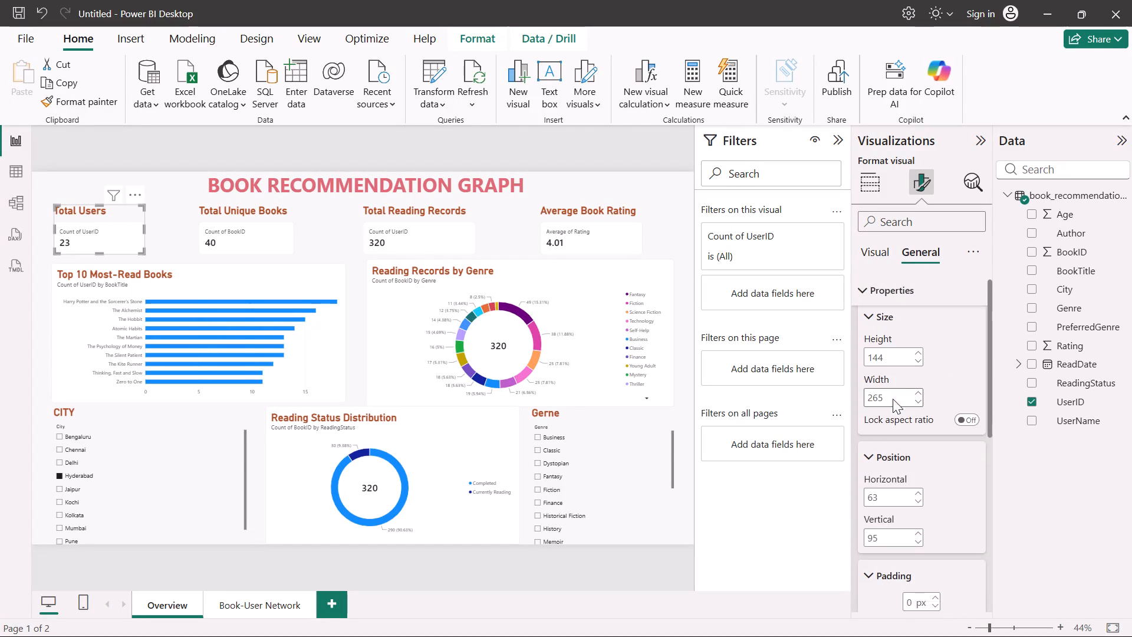
pyautogui.scroll(-4, 893, 399)
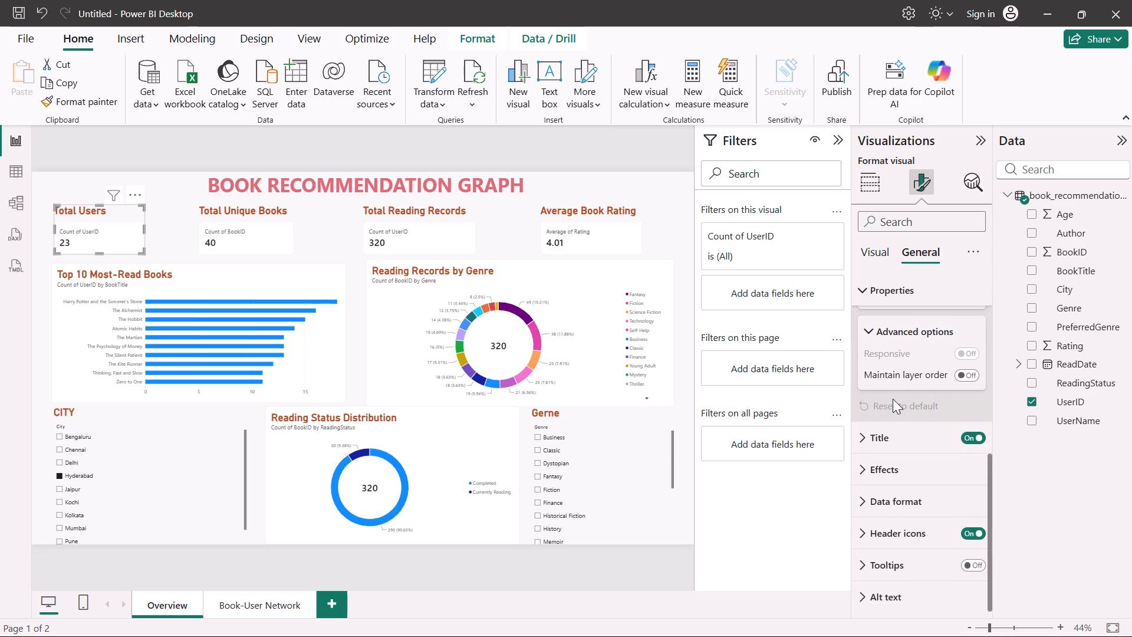
pyautogui.click(919, 498)
pyautogui.scroll(-2, 919, 498)
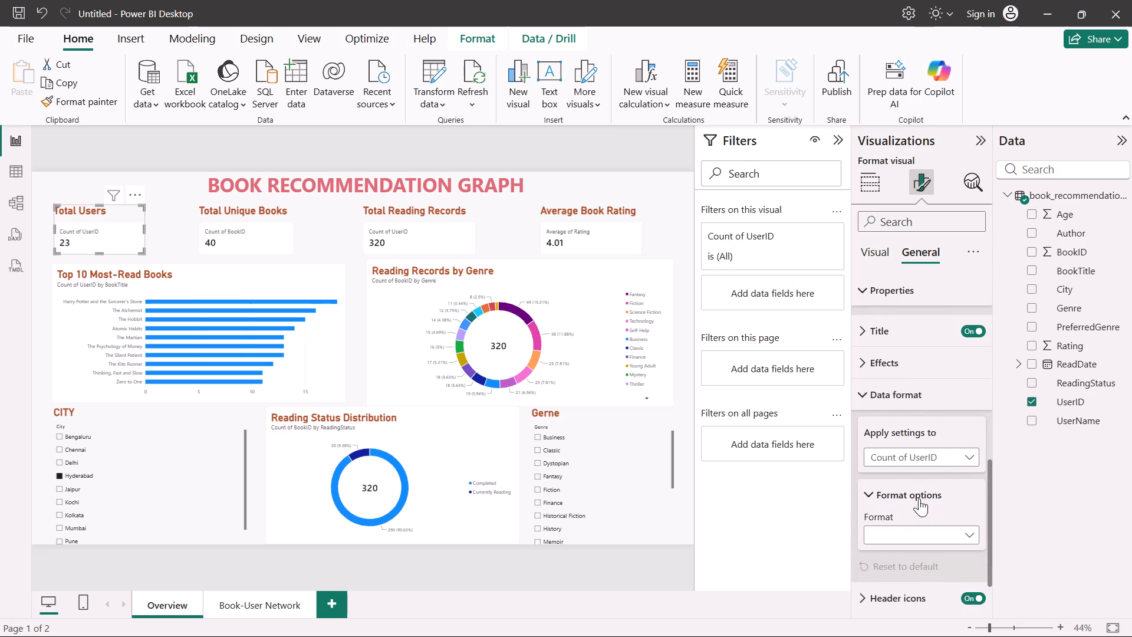
pyautogui.scroll(-4, 919, 498)
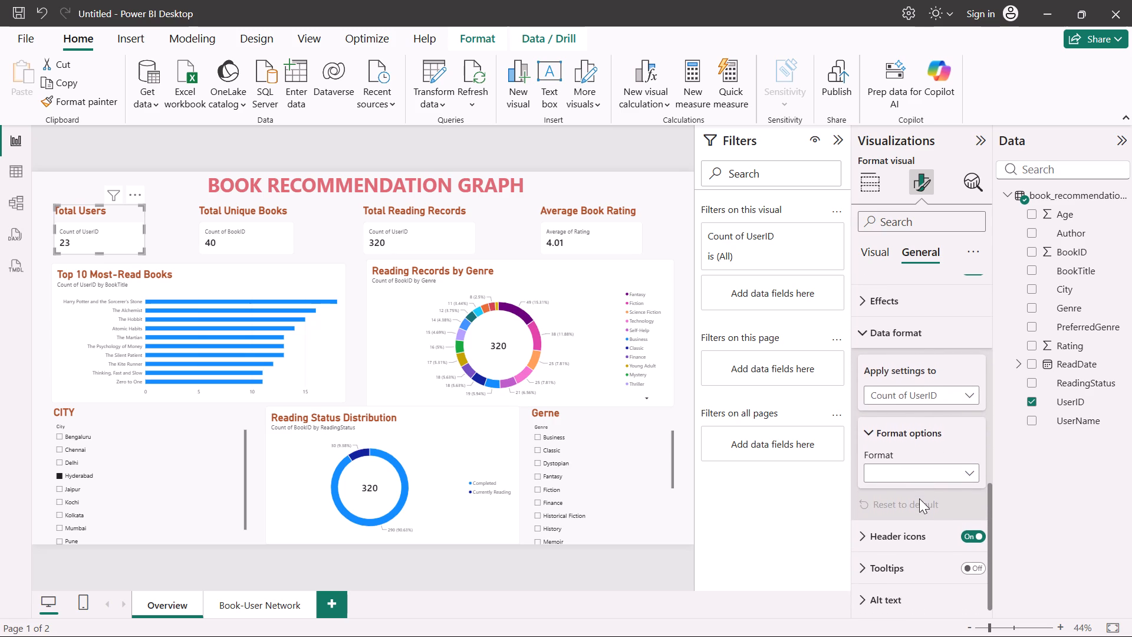
pyautogui.scroll(-1, 919, 498)
pyautogui.click(950, 390)
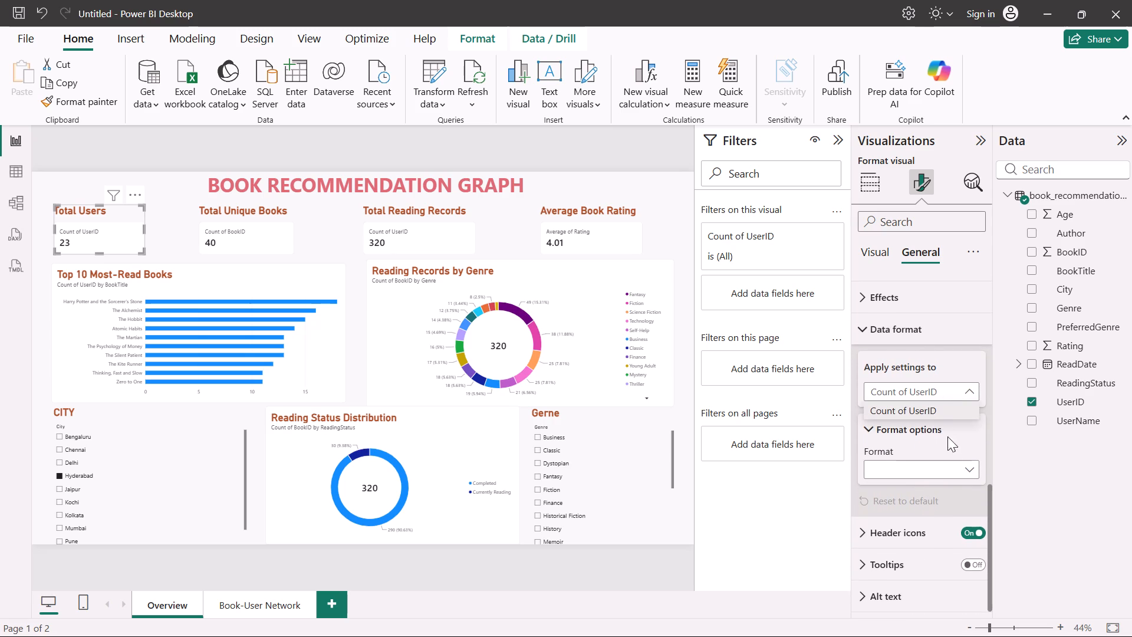
pyautogui.scroll(-1, 930, 508)
pyautogui.click(906, 533)
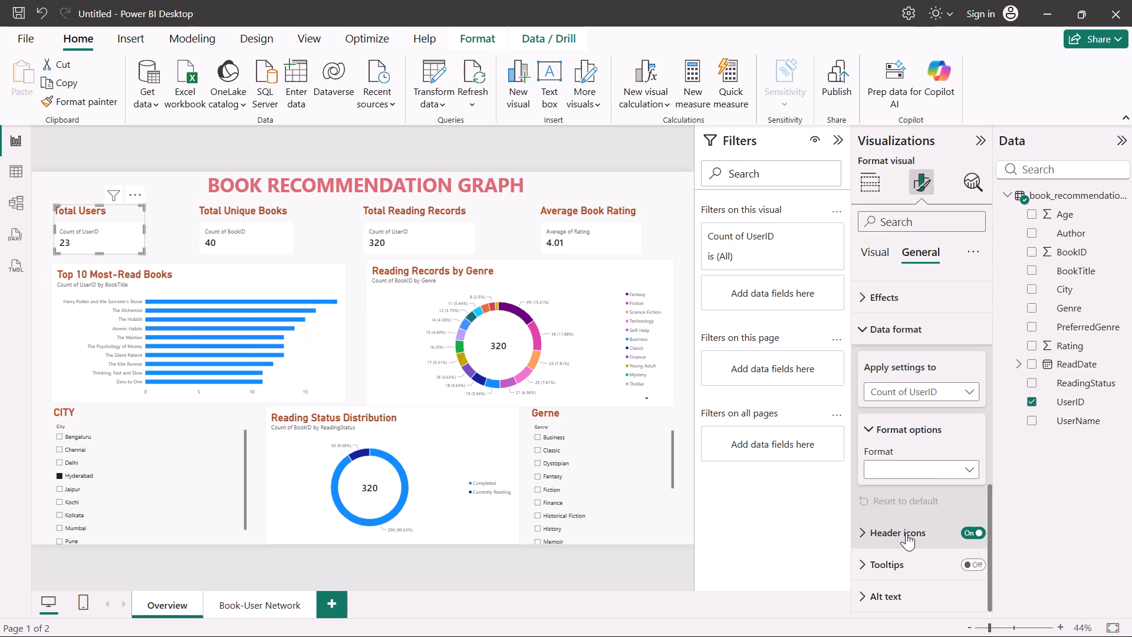
pyautogui.scroll(-1, 906, 533)
pyautogui.click(963, 257)
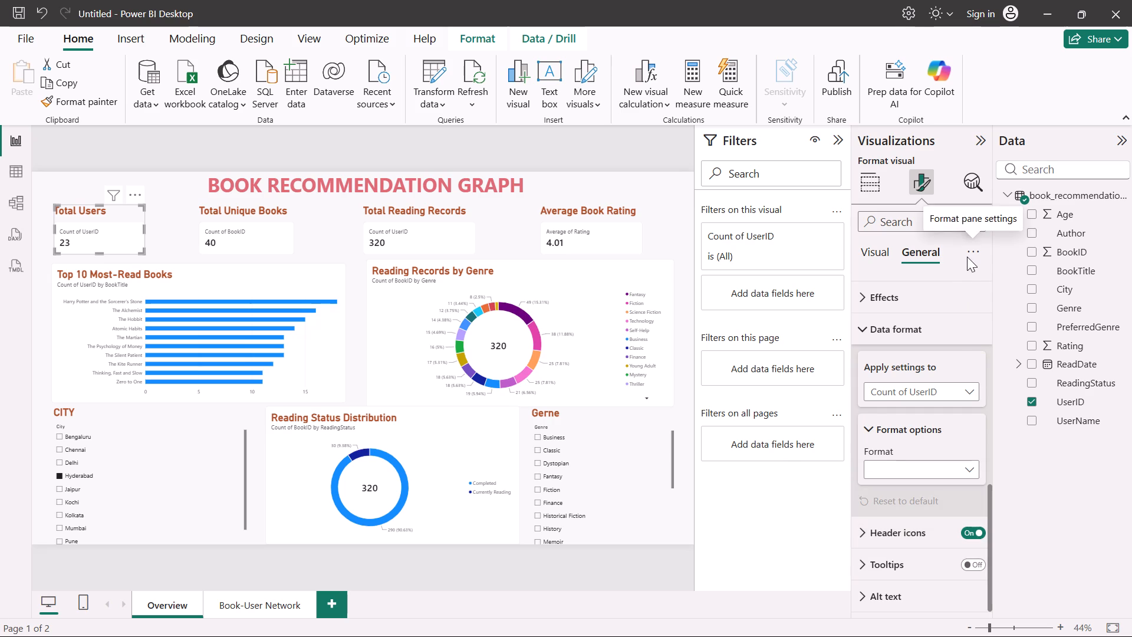
pyautogui.click(967, 257)
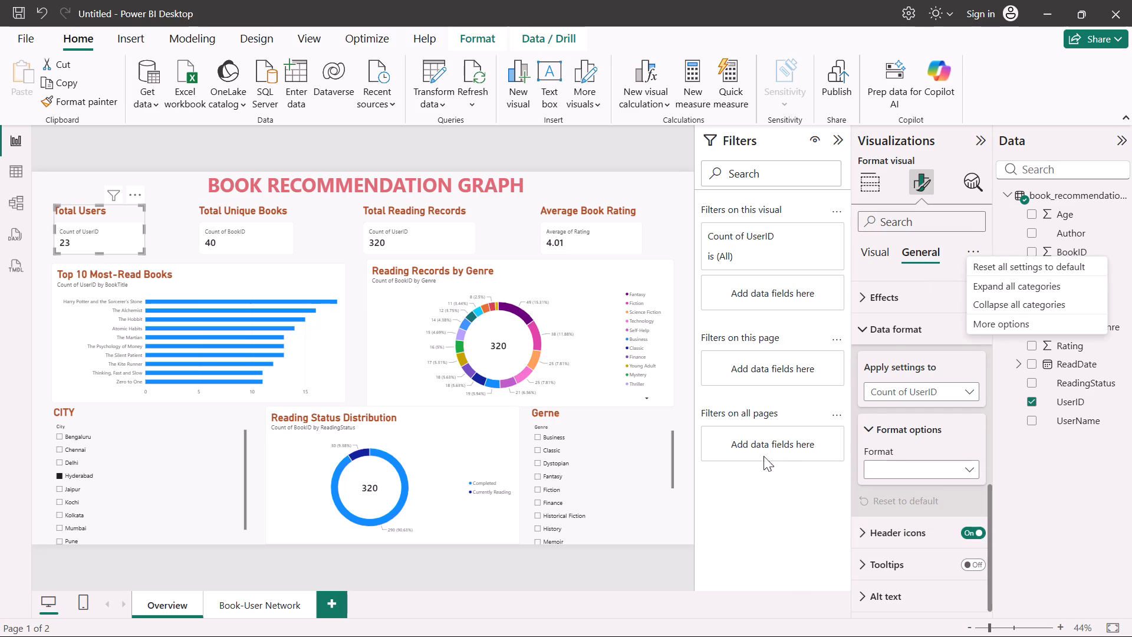
pyautogui.click(680, 564)
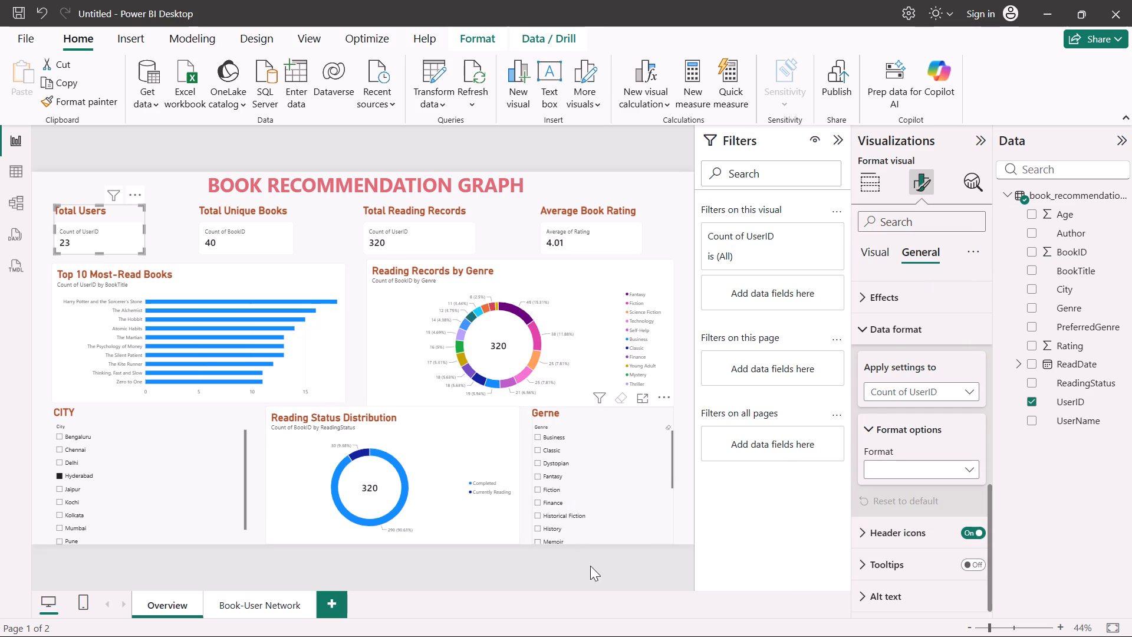
pyautogui.press('Print')
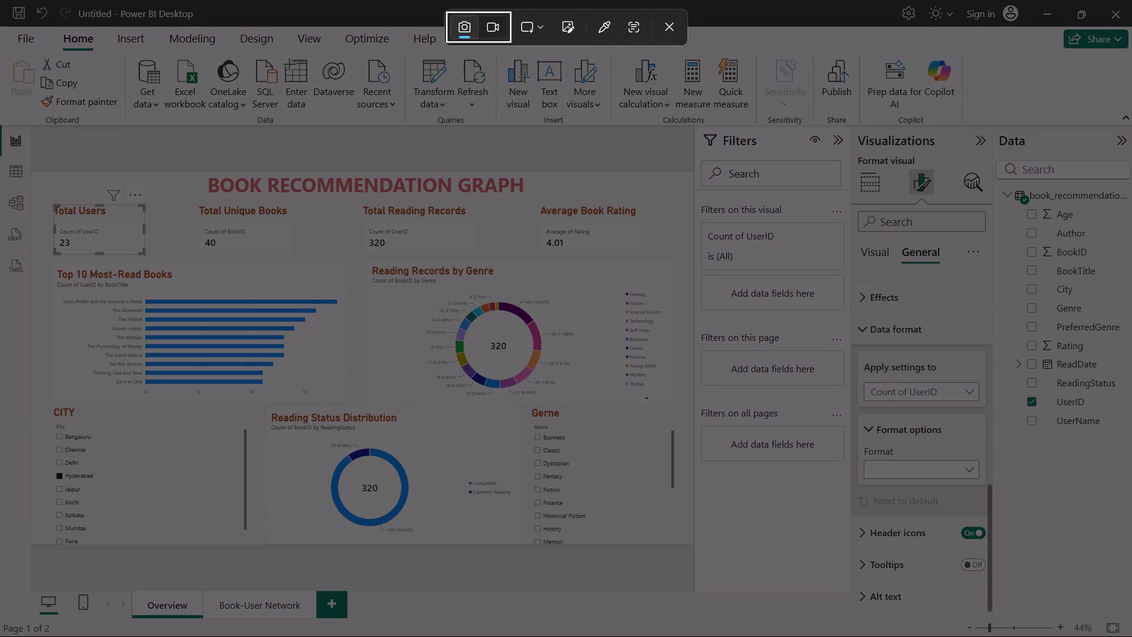
pyautogui.moveTo(30, 132); pyautogui.dragTo(718, 631)
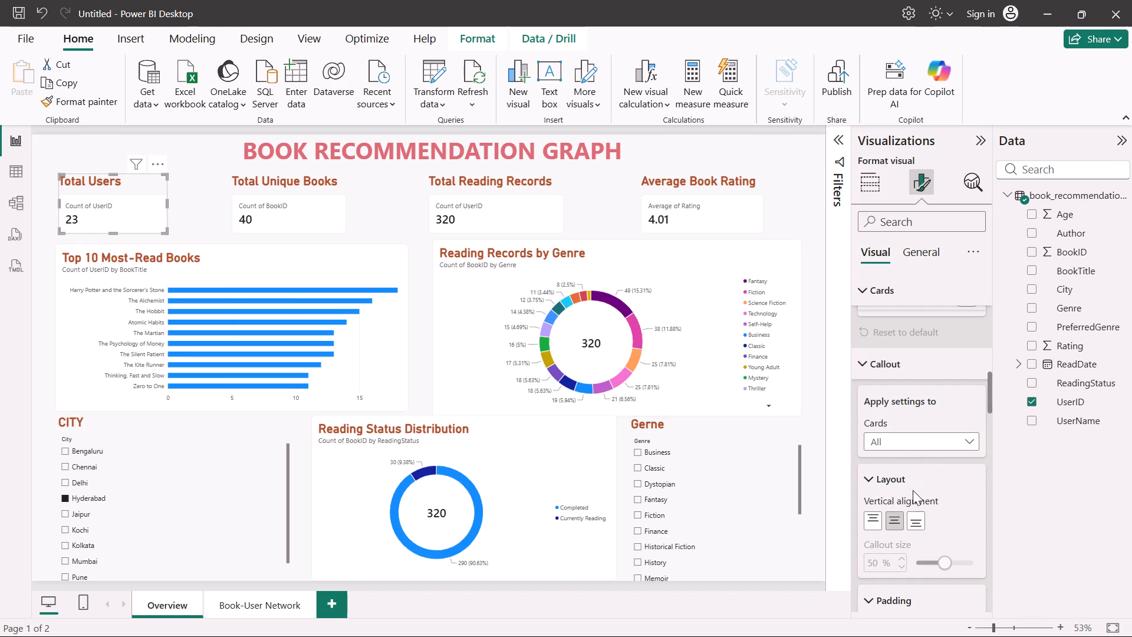
pyautogui.scroll(-2, 913, 490)
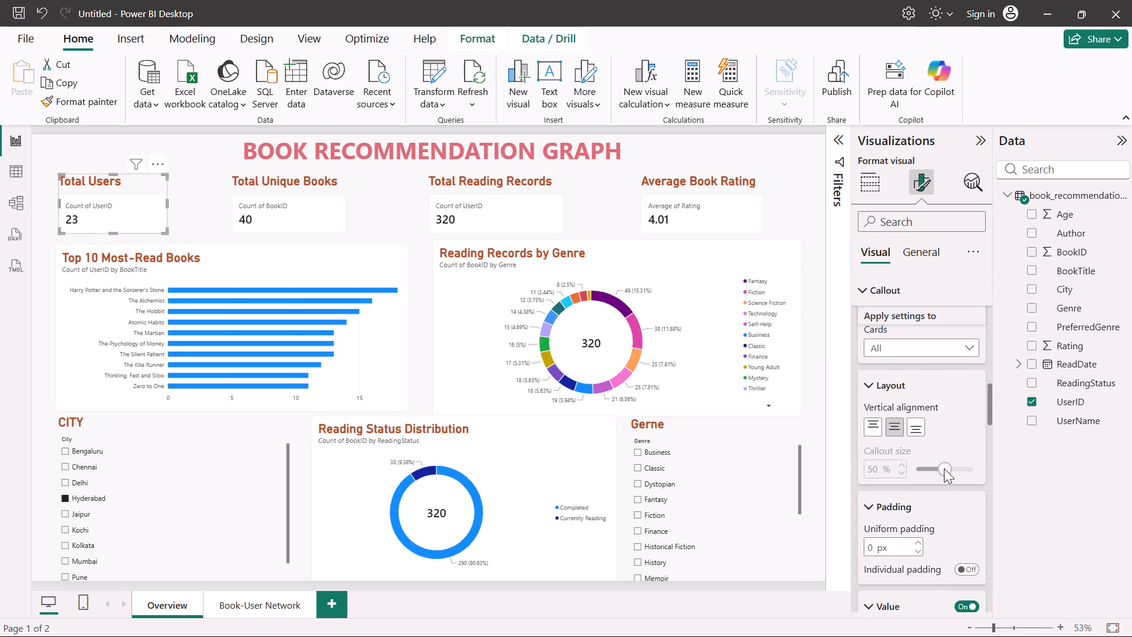
pyautogui.scroll(-1, 952, 527)
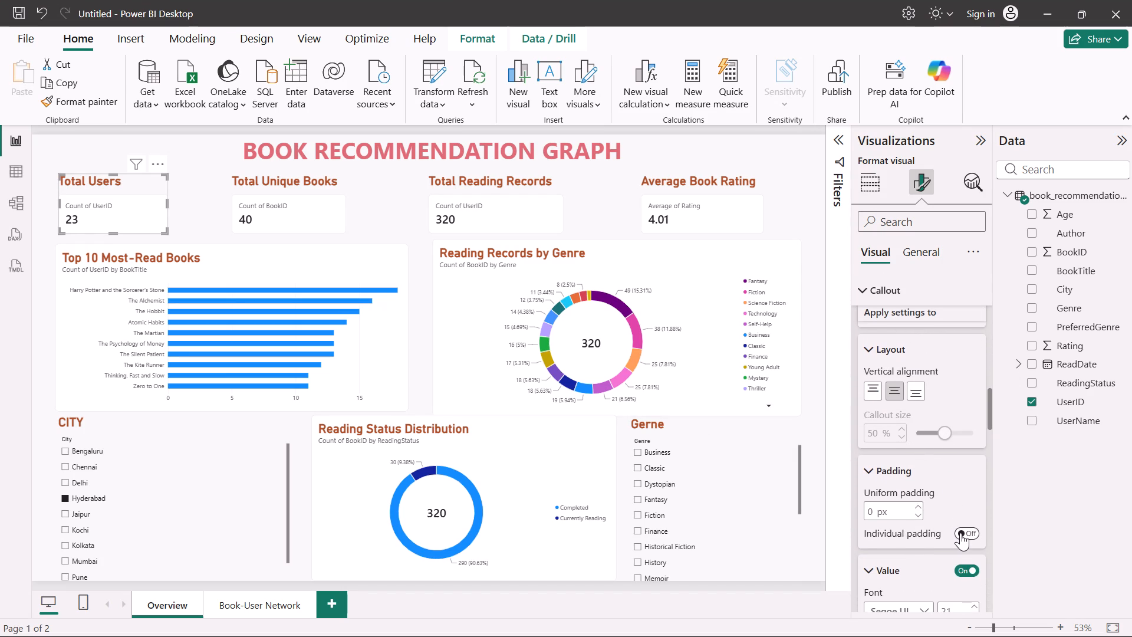
pyautogui.click(960, 533)
pyautogui.click(960, 533)
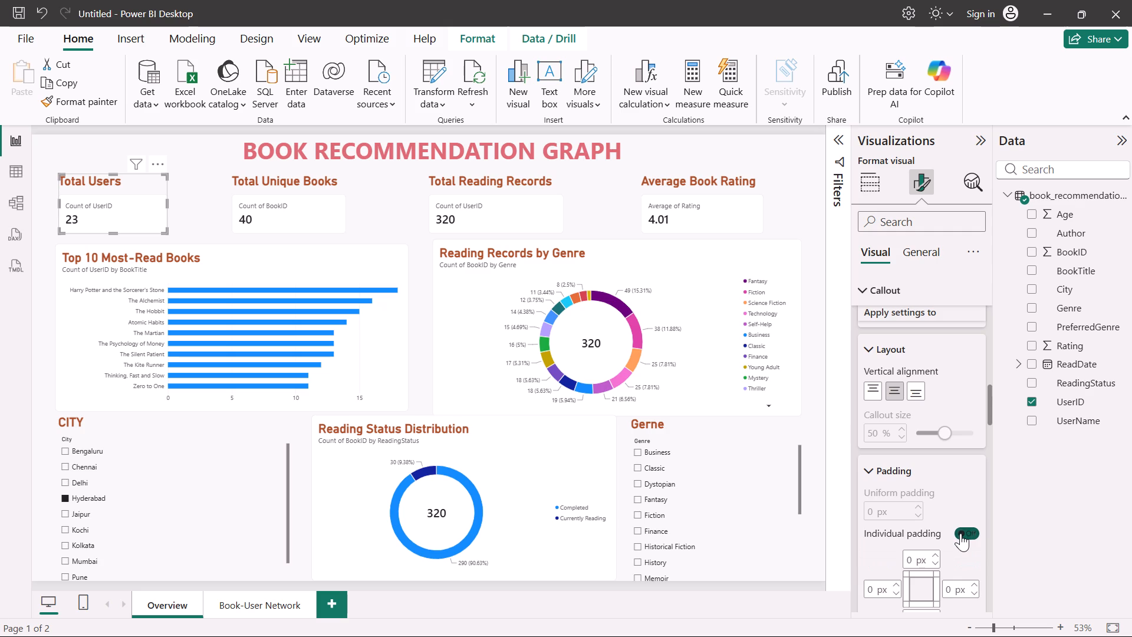
pyautogui.scroll(-1, 960, 533)
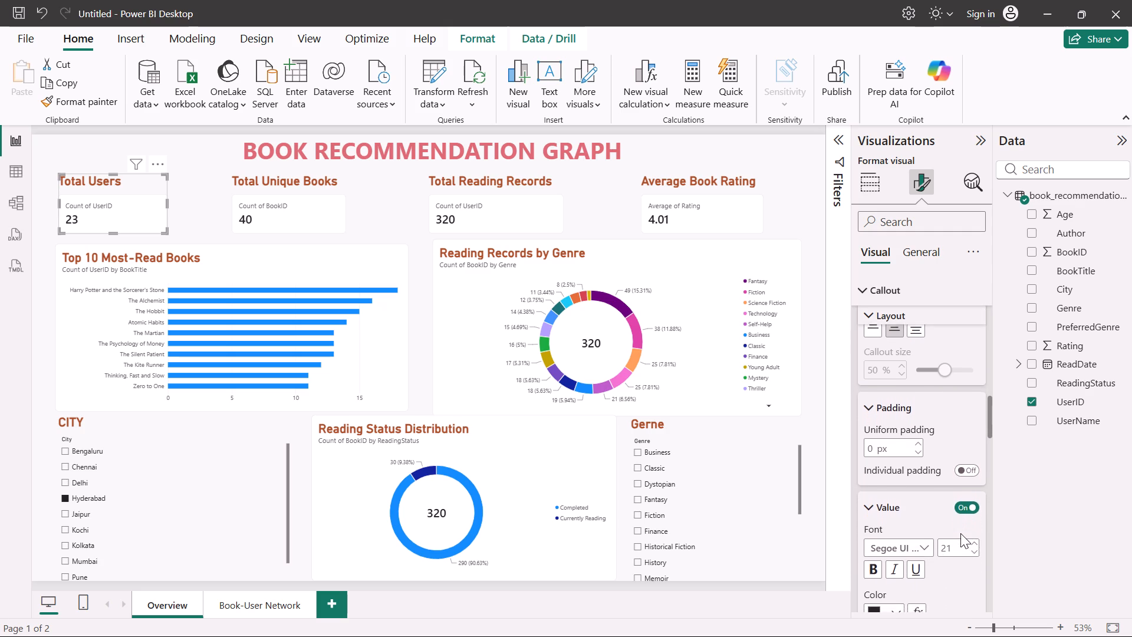
pyautogui.scroll(-2, 960, 533)
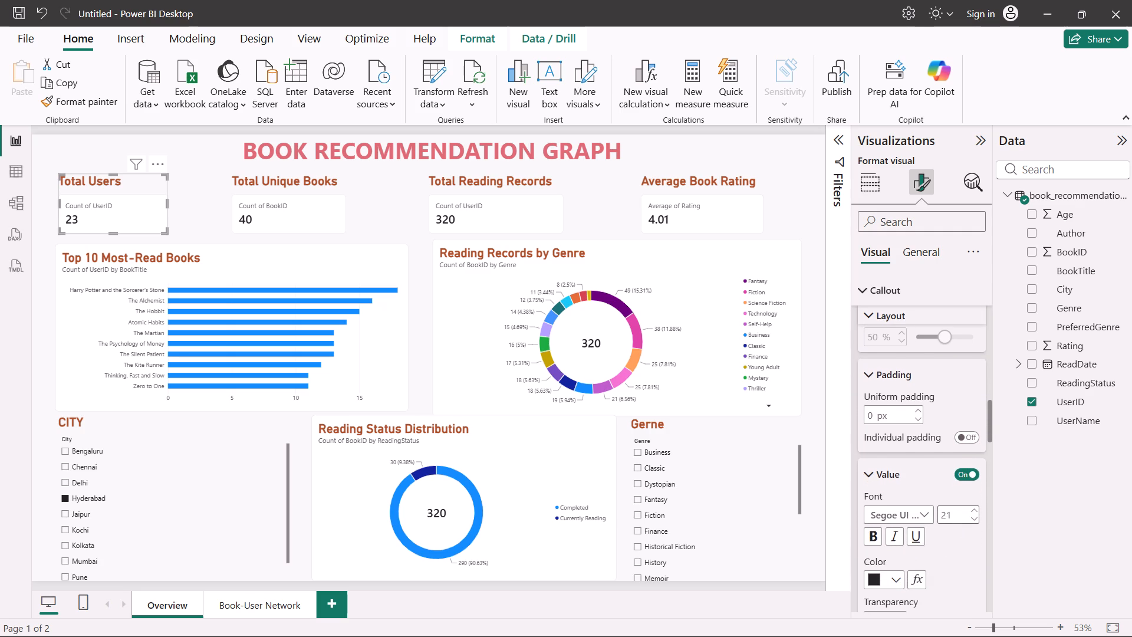
pyautogui.click(955, 518)
pyautogui.write('30')
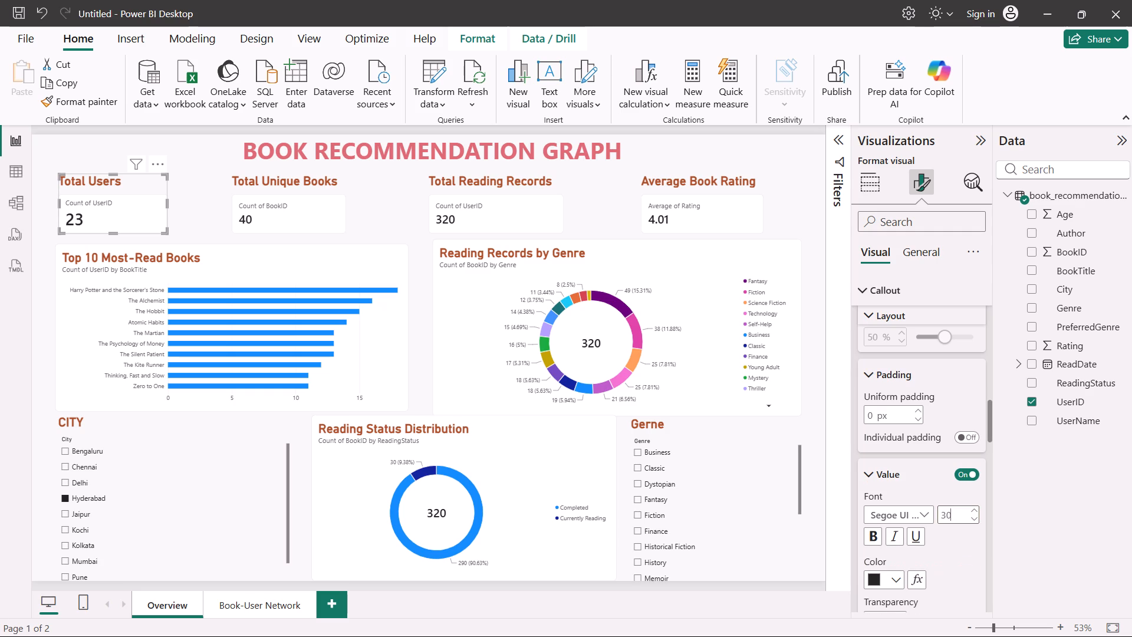
# Set the callout value font size to 30 on the Total Unique Books, Total Reading Records and Average Book Rating cards.
pyautogui.click(287, 224)
pyautogui.click(952, 511)
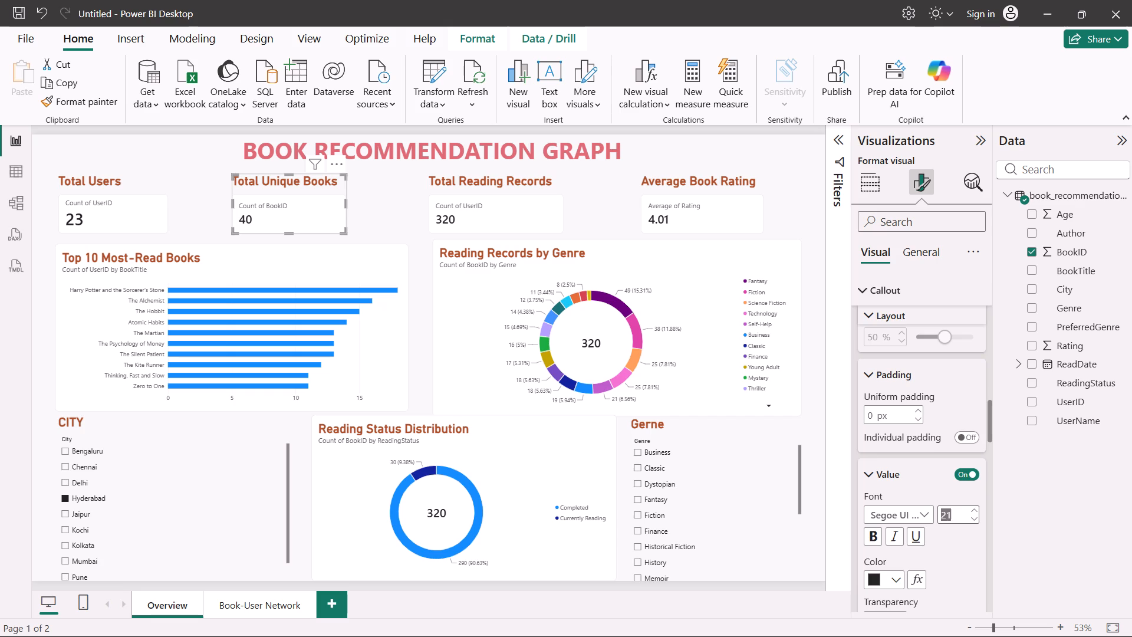
pyautogui.write('30')
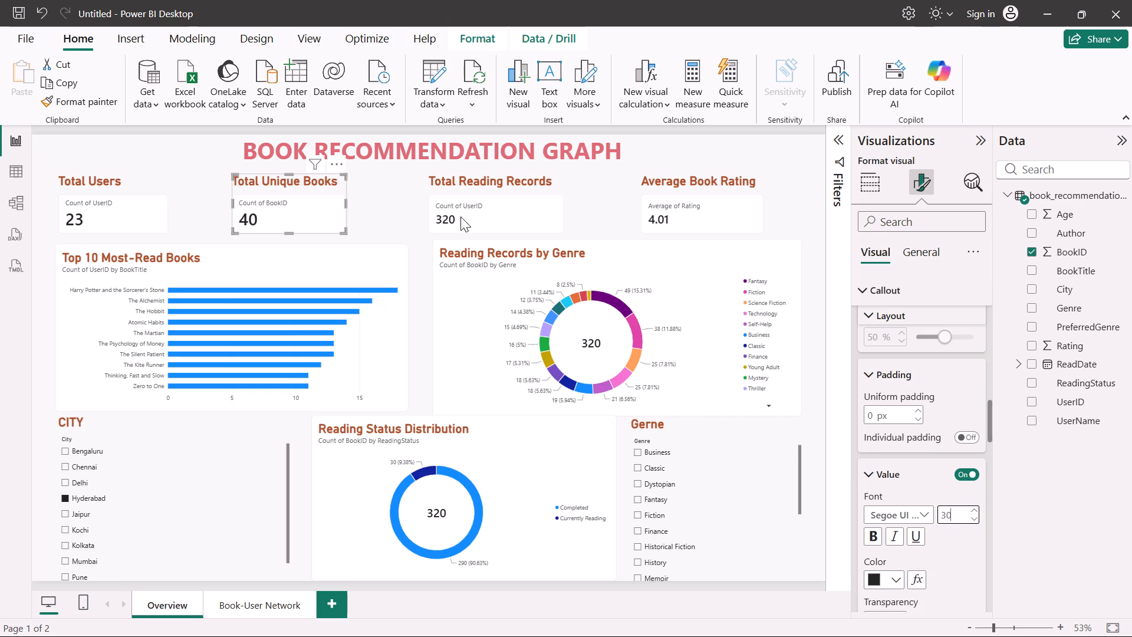
pyautogui.click(473, 216)
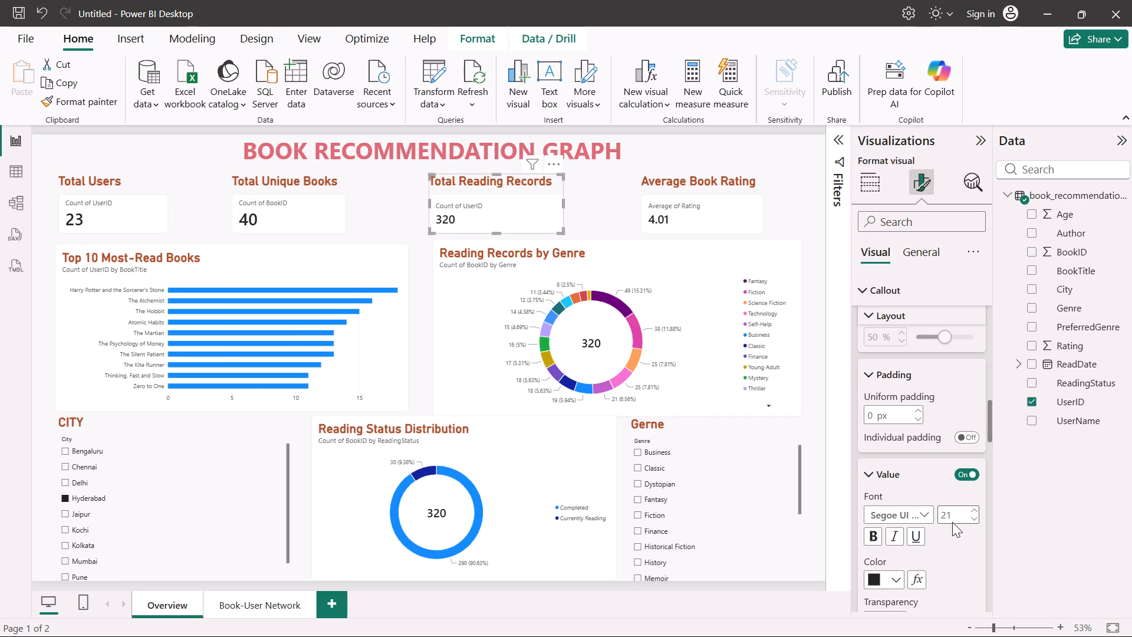
pyautogui.click(953, 515)
pyautogui.write('30')
pyautogui.click(702, 220)
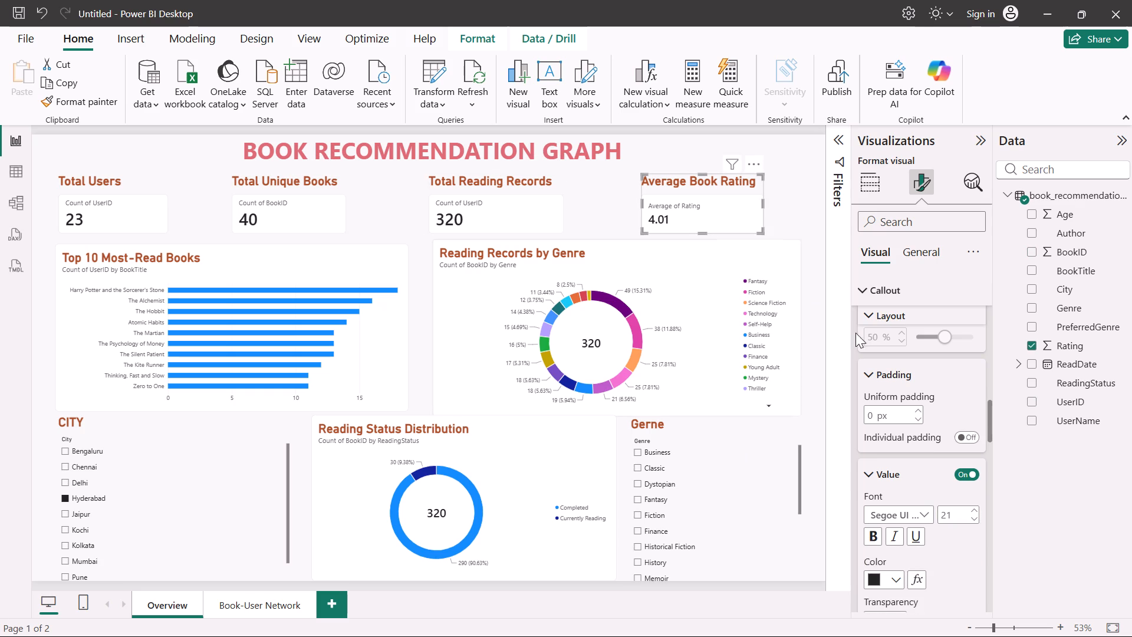
pyautogui.click(962, 512)
pyautogui.write('30')
# Set the center value font size to 30 on the Reading Records by Genre and Reading Status Distribution donut charts.
pyautogui.click(597, 344)
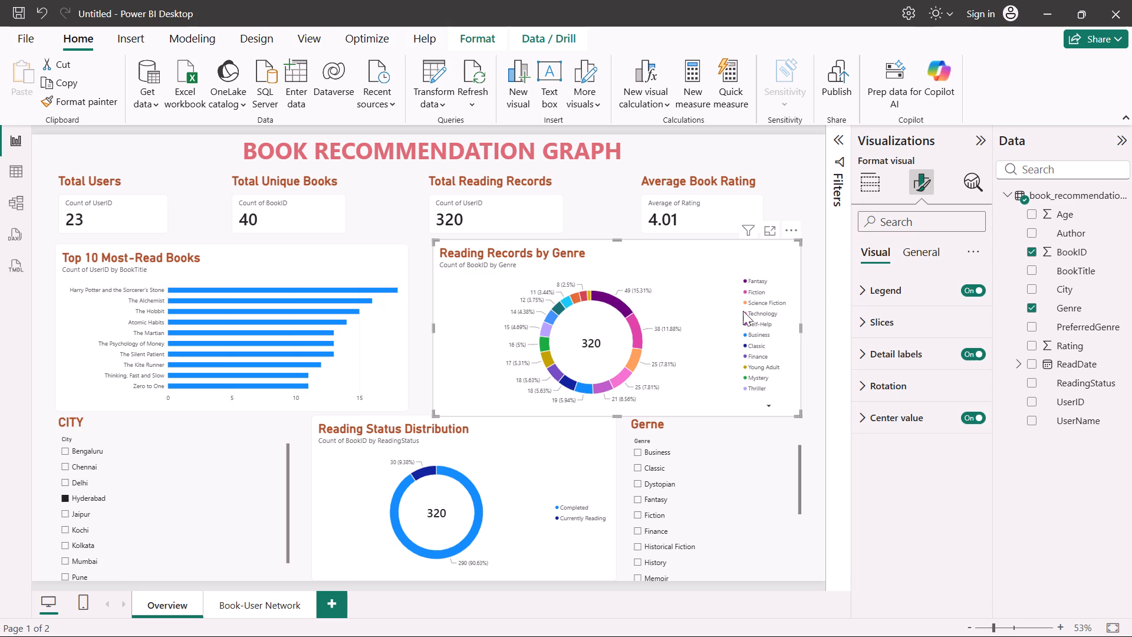
pyautogui.click(909, 409)
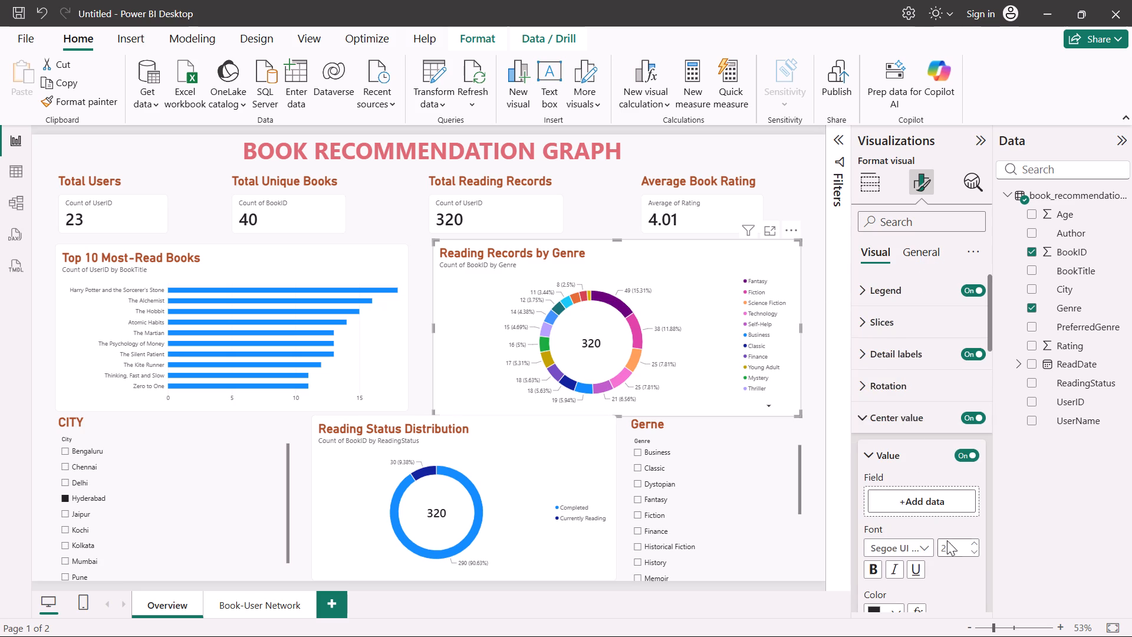
pyautogui.click(955, 547)
pyautogui.write('30')
pyautogui.click(462, 498)
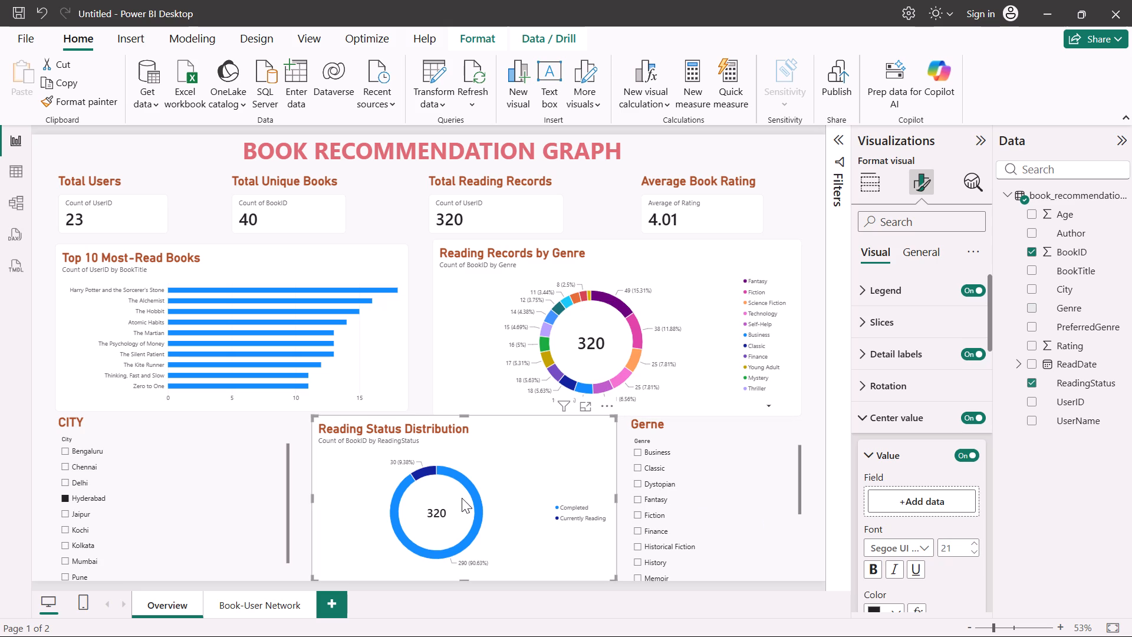
pyautogui.click(956, 546)
pyautogui.write('30')
# Look through the remaining center value settings of the Reading Records by Genre donut chart.
pyautogui.click(696, 355)
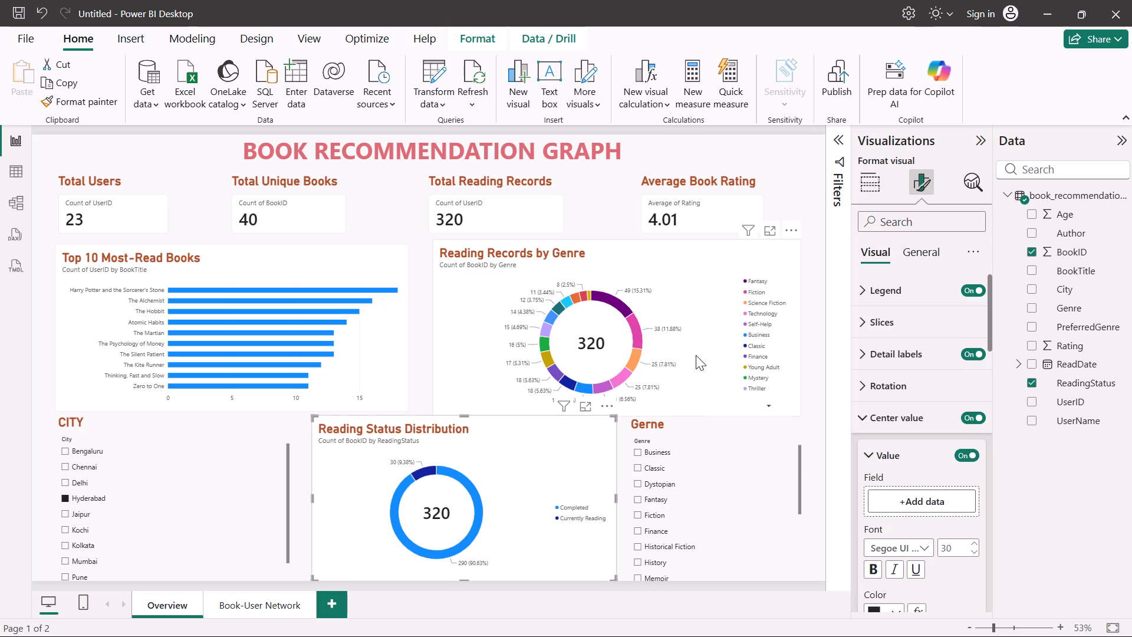
pyautogui.scroll(-3, 924, 530)
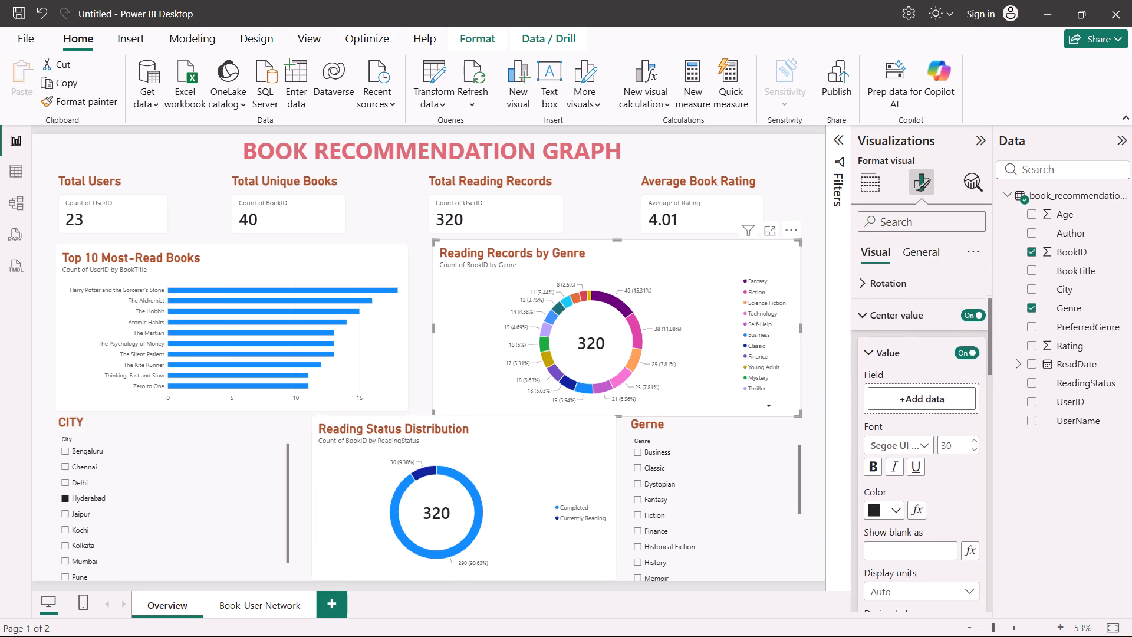
pyautogui.scroll(-6, 924, 530)
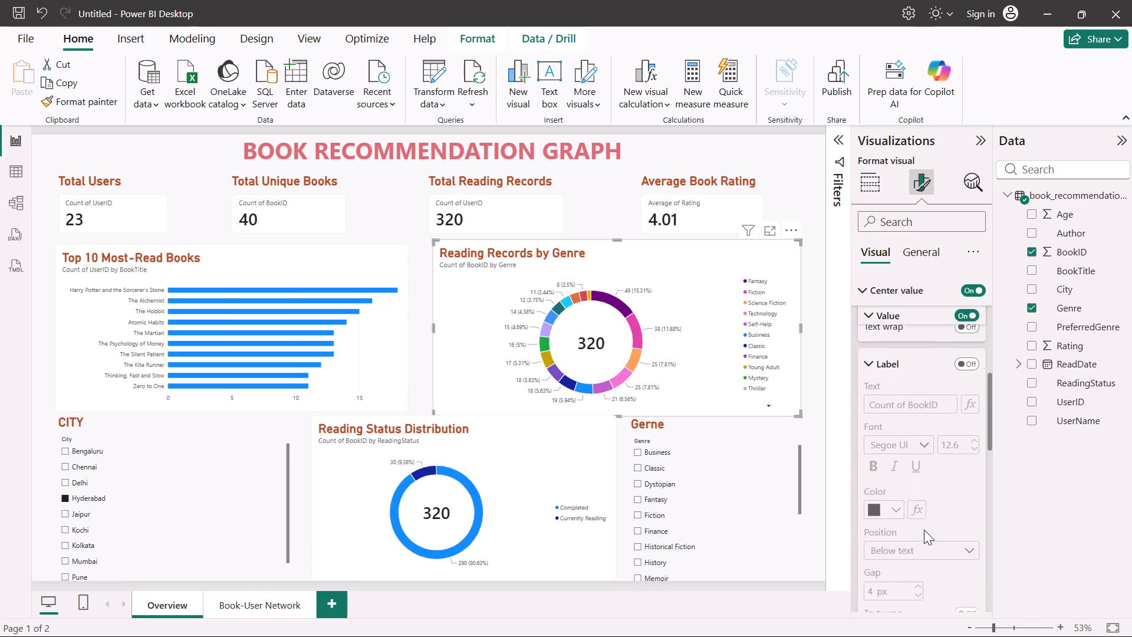
pyautogui.scroll(-3, 924, 530)
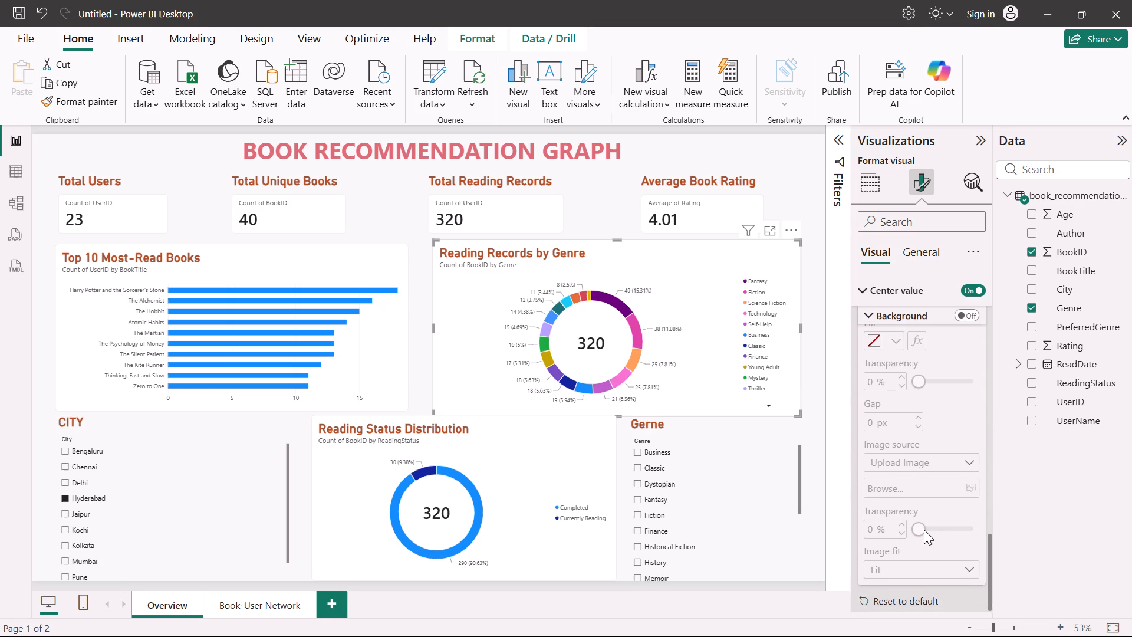
pyautogui.scroll(-3, 924, 530)
pyautogui.scroll(7, 924, 530)
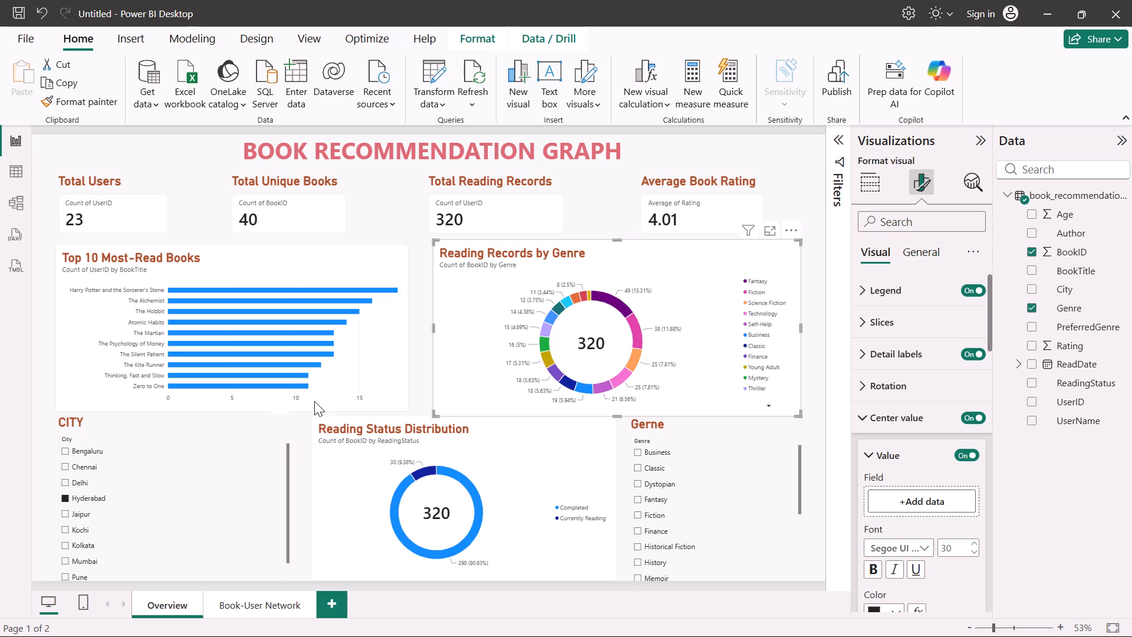
# Look through the Total Users card's Cards settings, including Accent bar and Divider, for the label's text size.
pyautogui.click(394, 361)
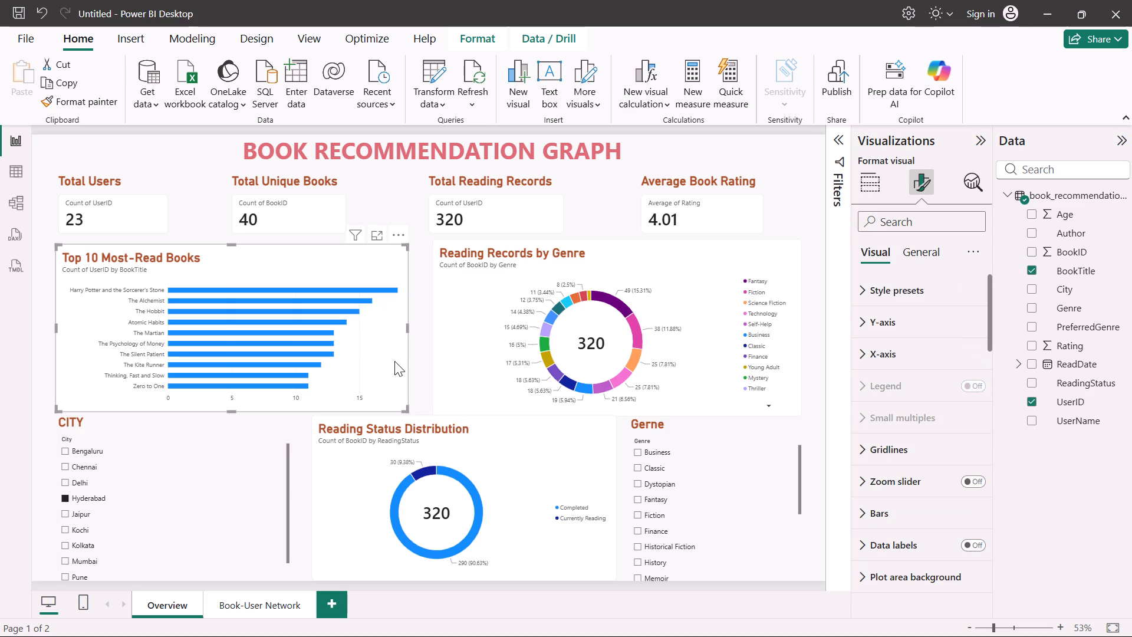
pyautogui.click(164, 218)
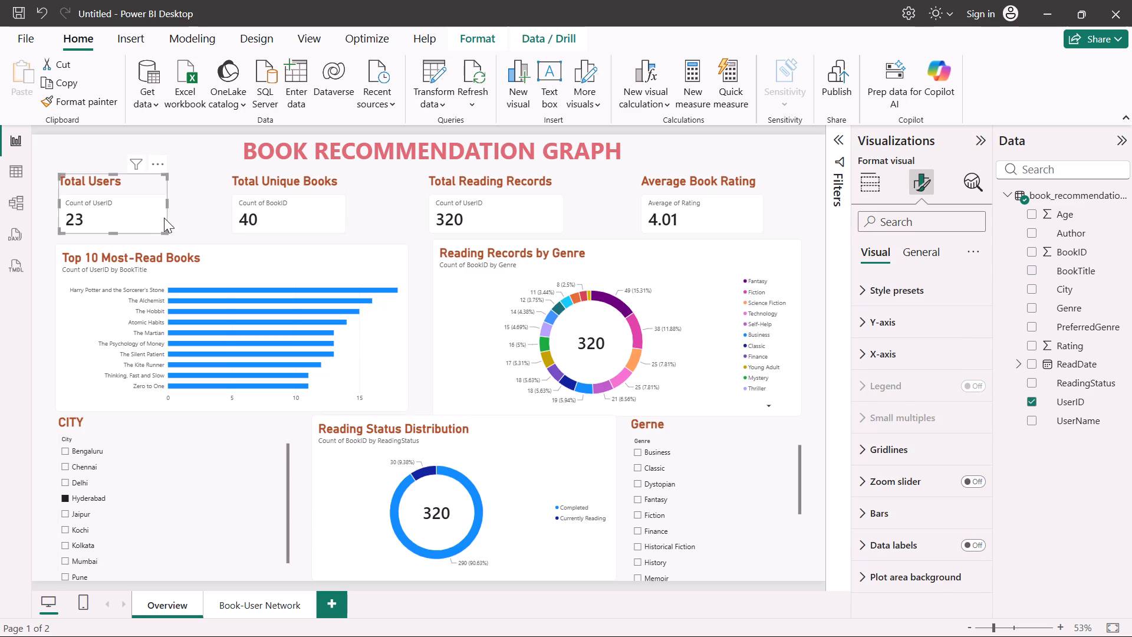
pyautogui.scroll(-2, 949, 500)
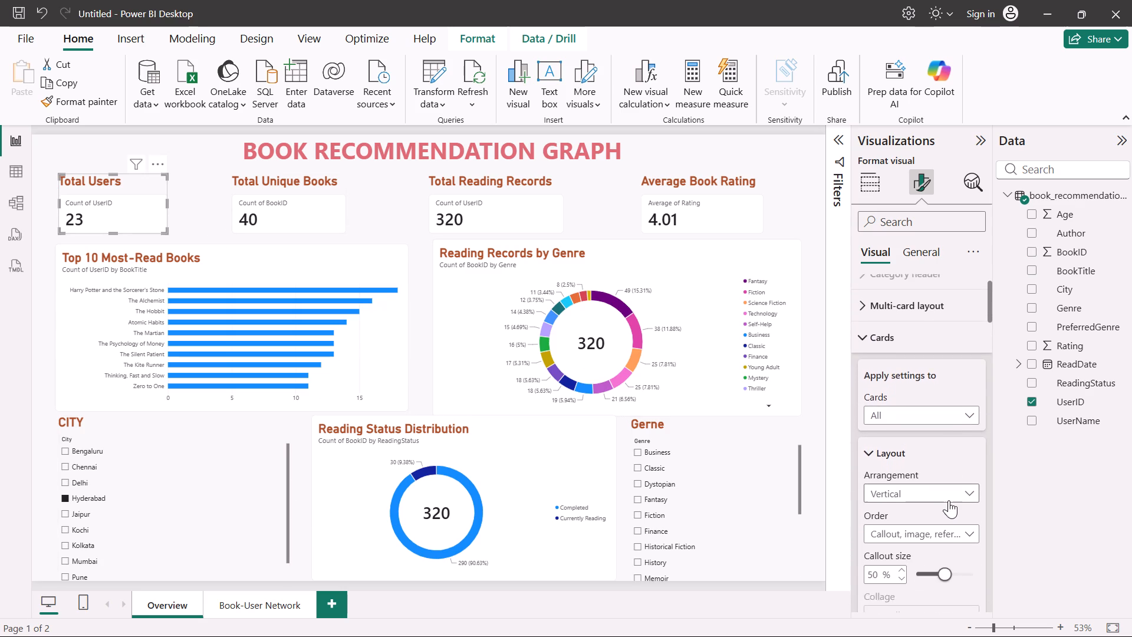
pyautogui.scroll(-3, 949, 500)
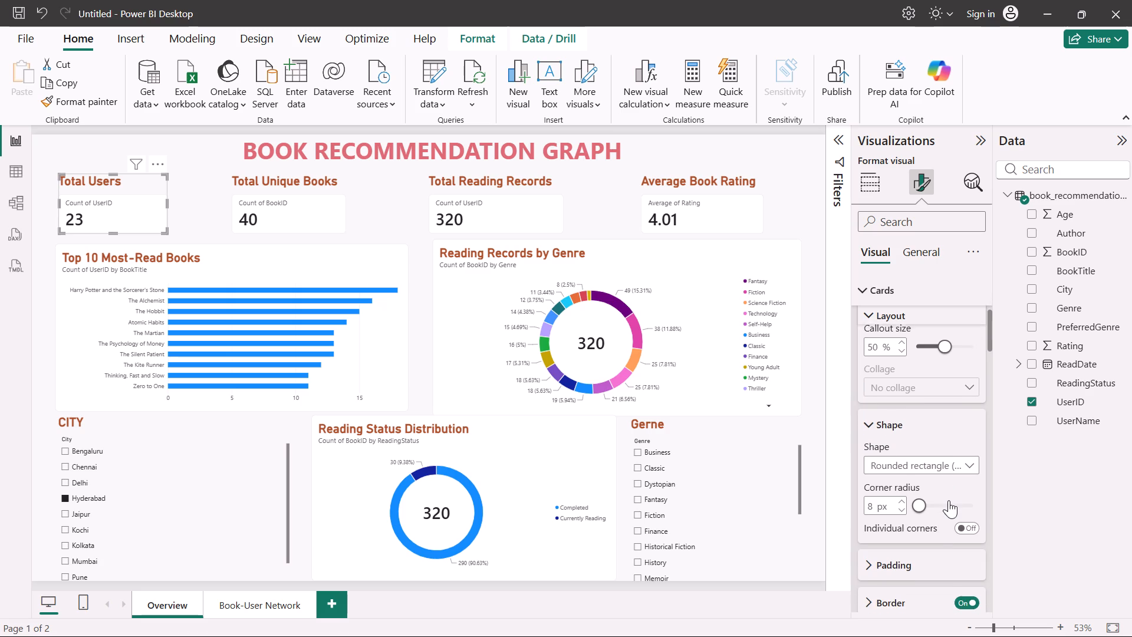
pyautogui.scroll(-3, 949, 500)
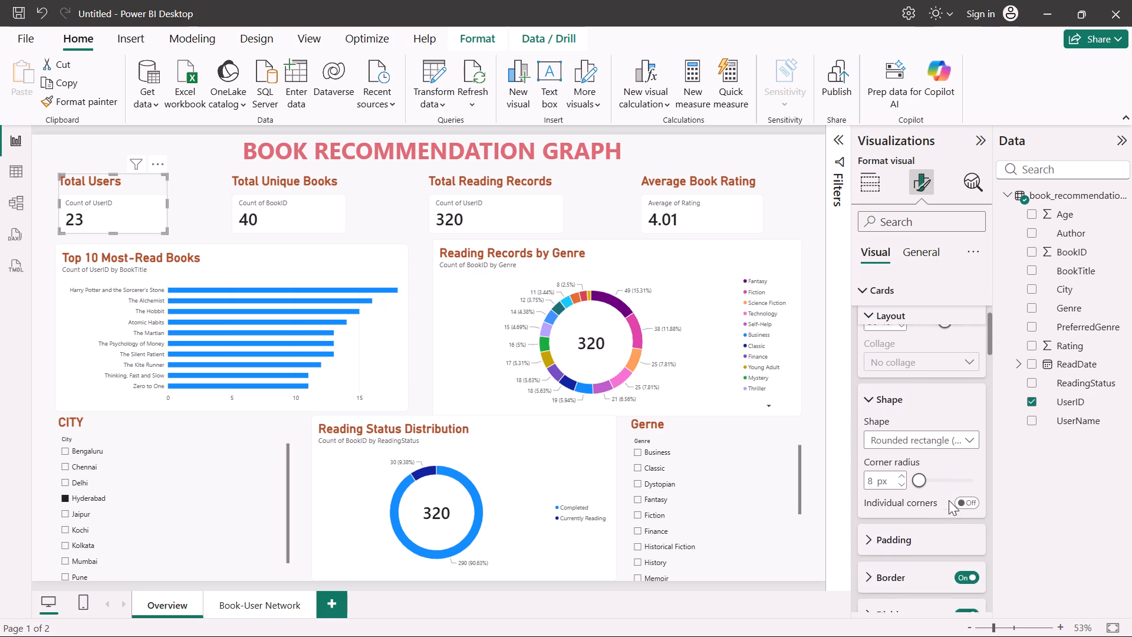
pyautogui.scroll(-2, 949, 500)
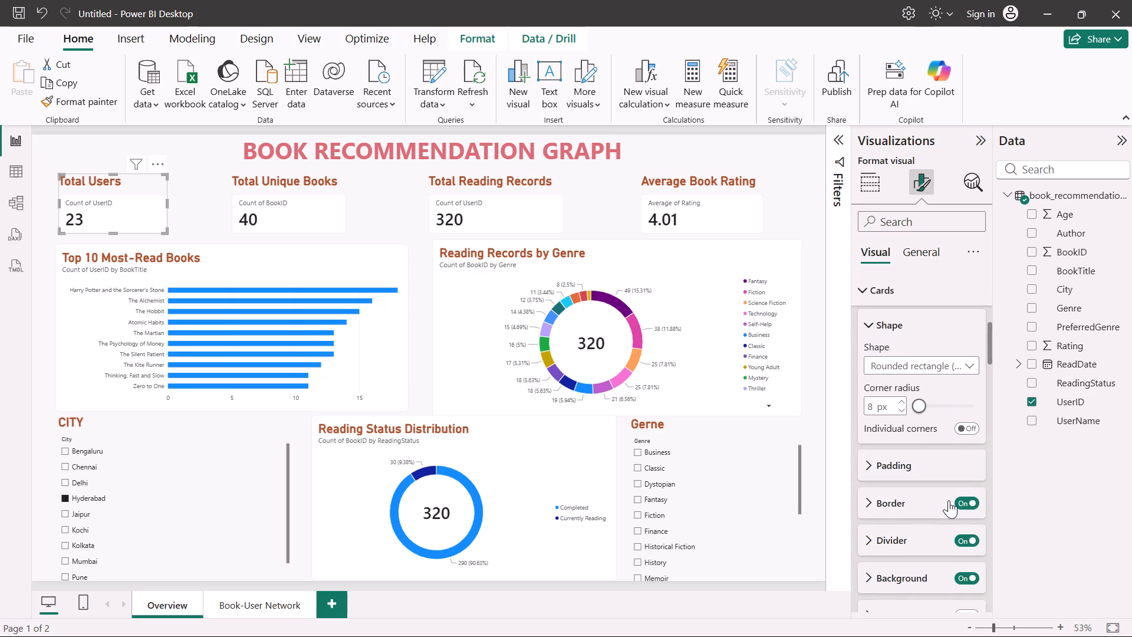
pyautogui.scroll(-1, 949, 500)
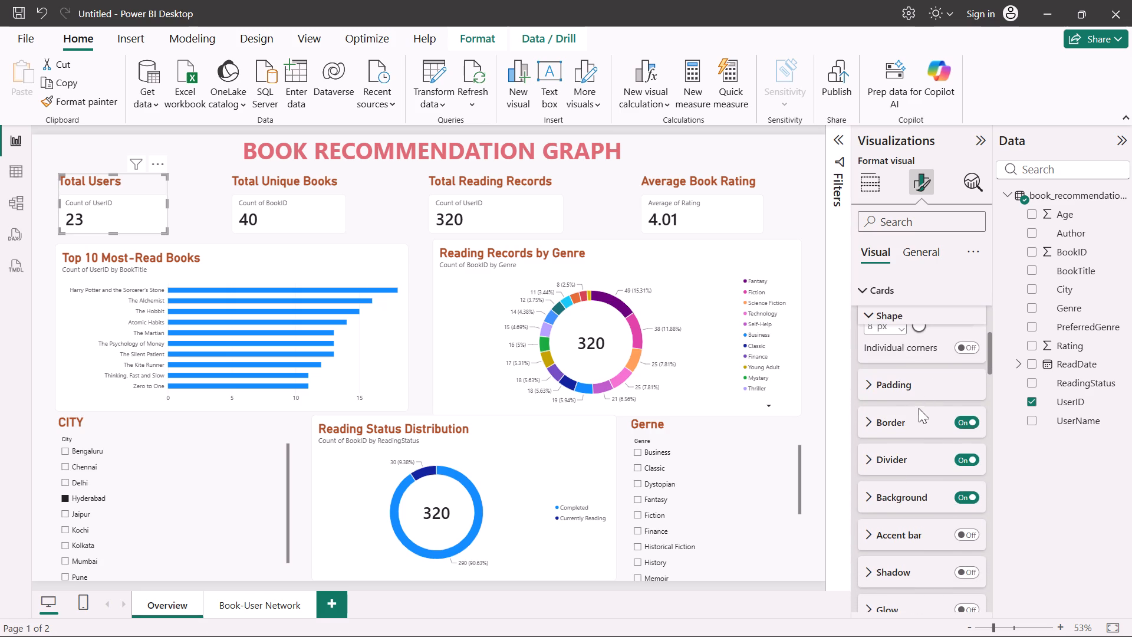
pyautogui.click(916, 533)
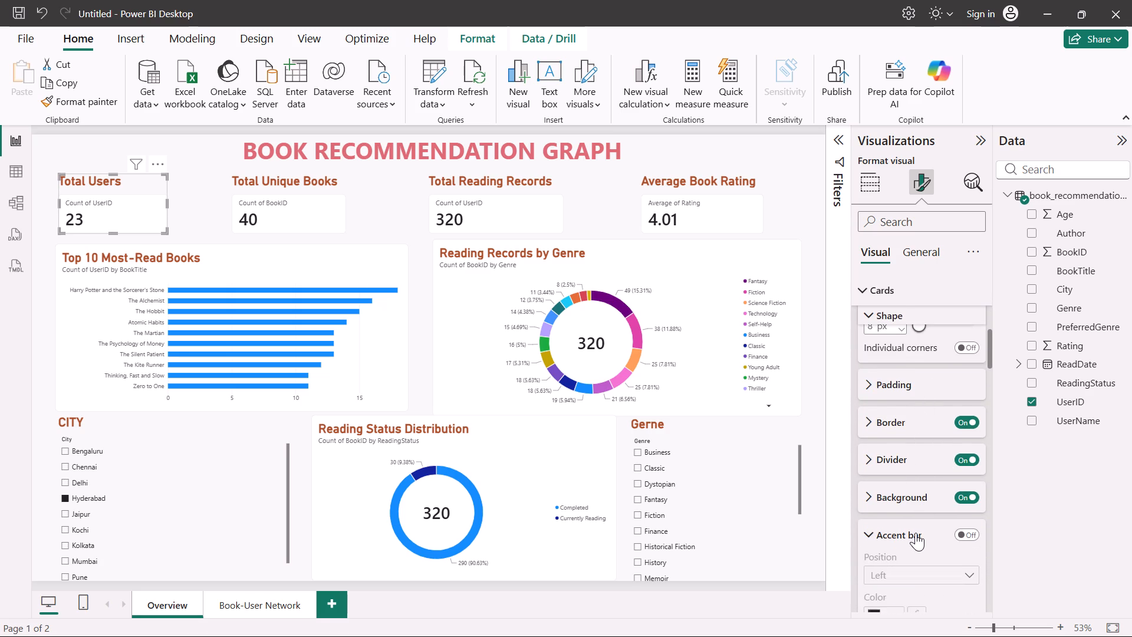
pyautogui.scroll(-1, 916, 533)
pyautogui.click(910, 489)
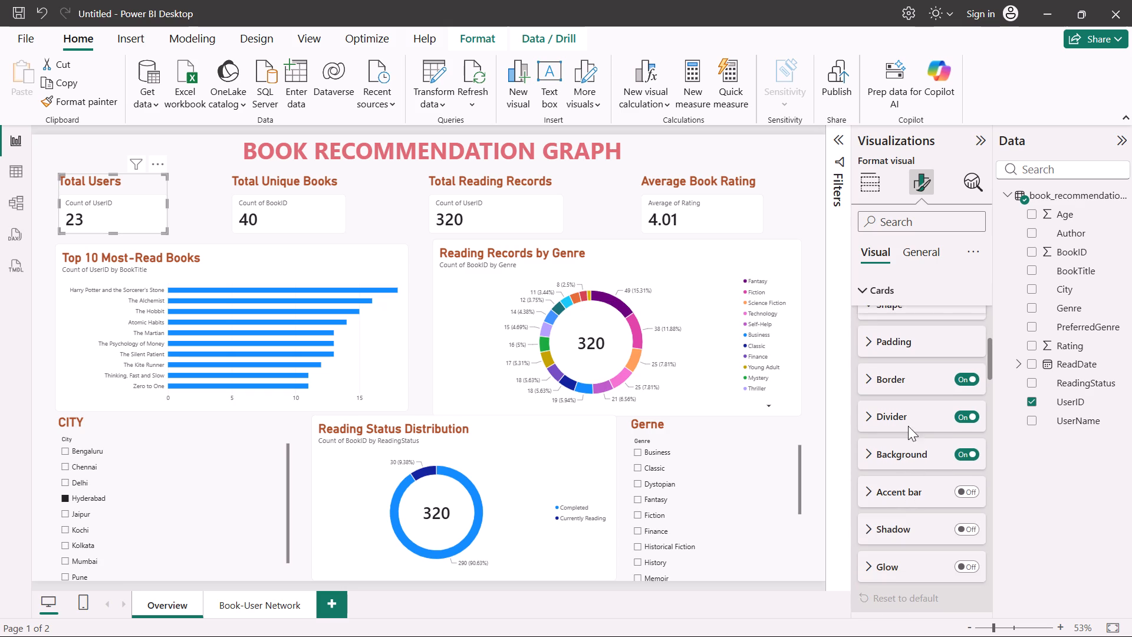
pyautogui.click(907, 422)
pyautogui.scroll(-2, 907, 422)
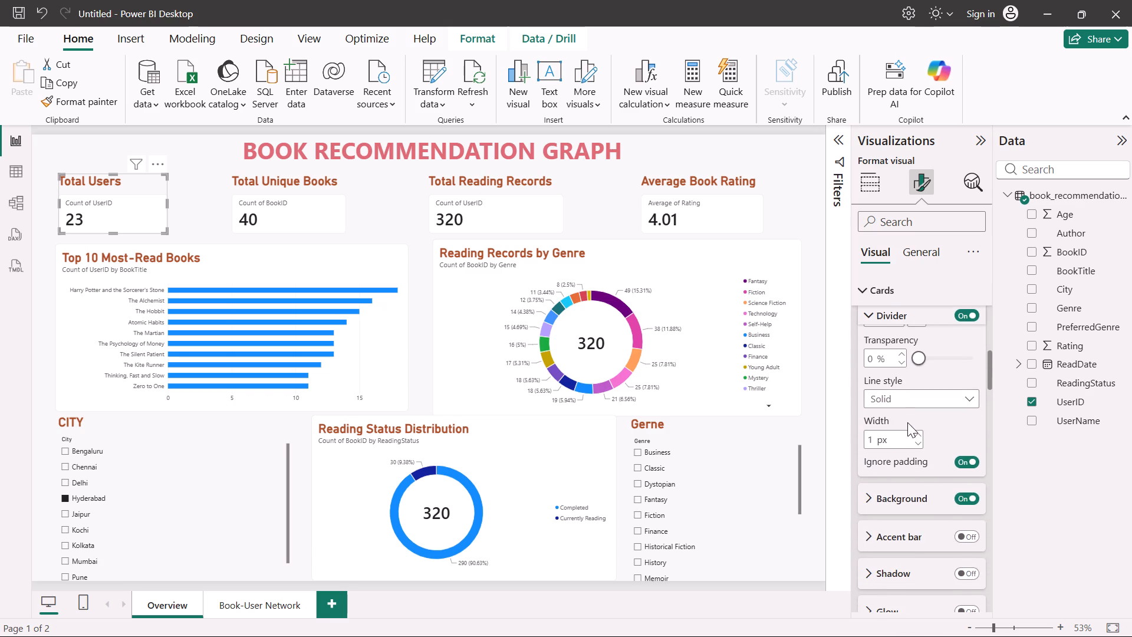
# Look through the Total Users card's Callout settings, from Label down to Image and Background.
pyautogui.scroll(-8, 907, 422)
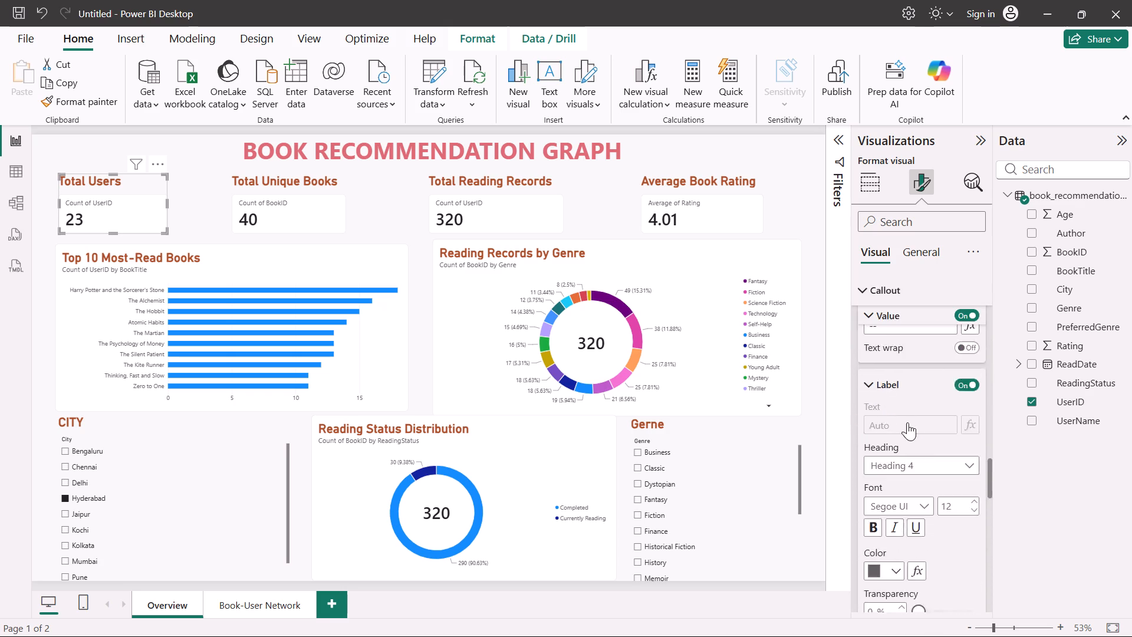
pyautogui.scroll(-4, 907, 422)
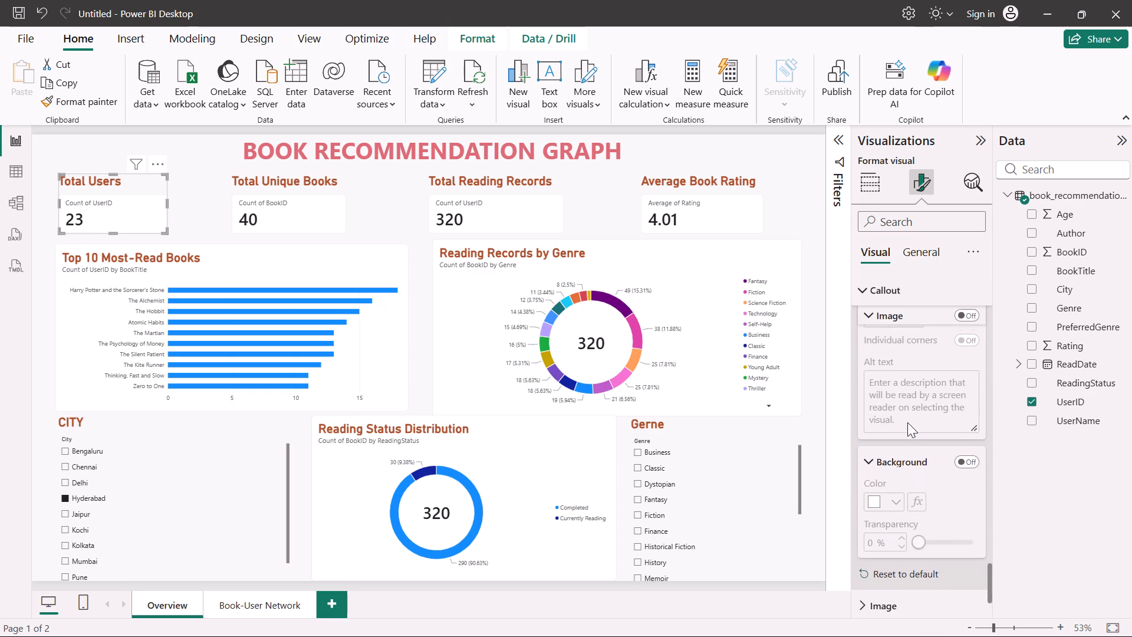
pyautogui.scroll(-4, 907, 422)
pyautogui.scroll(14, 907, 422)
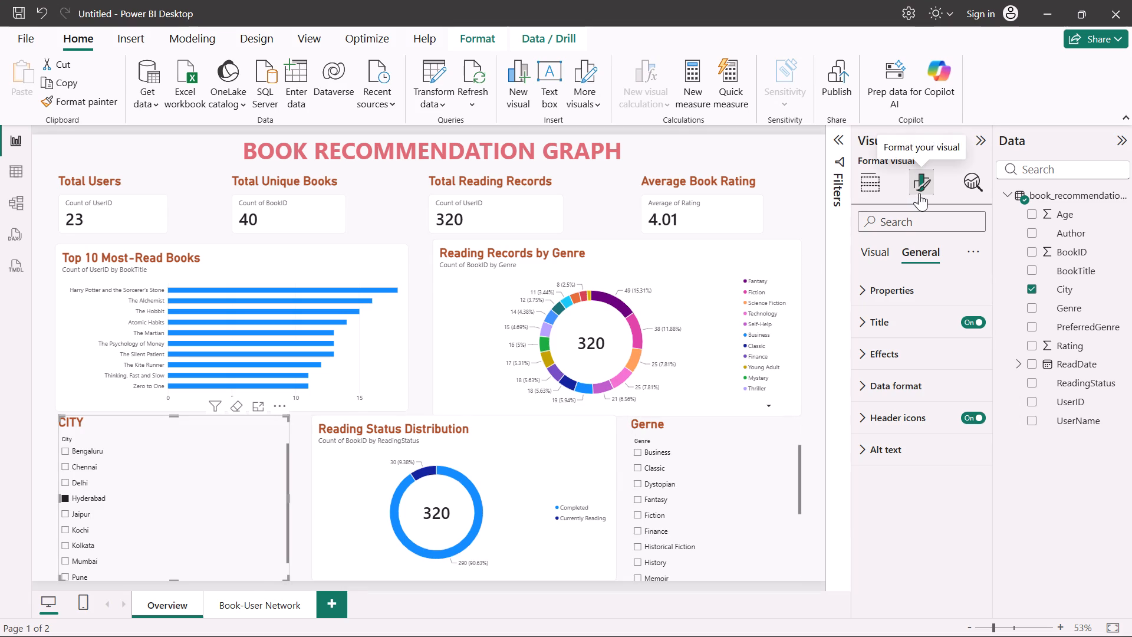
pyautogui.hotkey('alt', 'Tab')
pyautogui.scroll(-1, 585, 475)
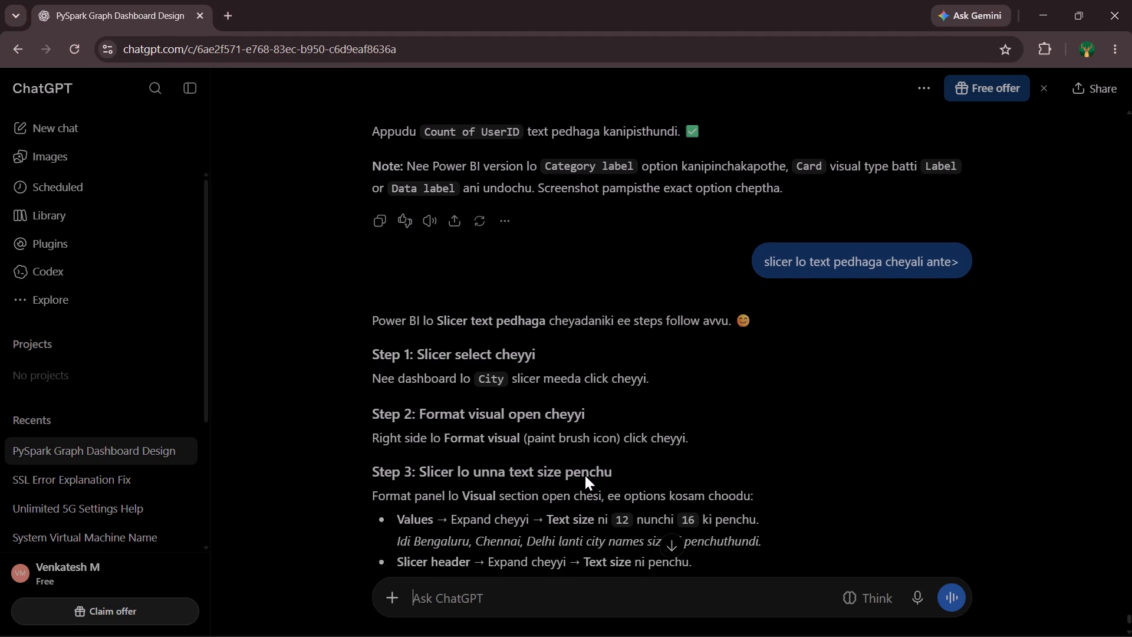
pyautogui.scroll(-1, 585, 475)
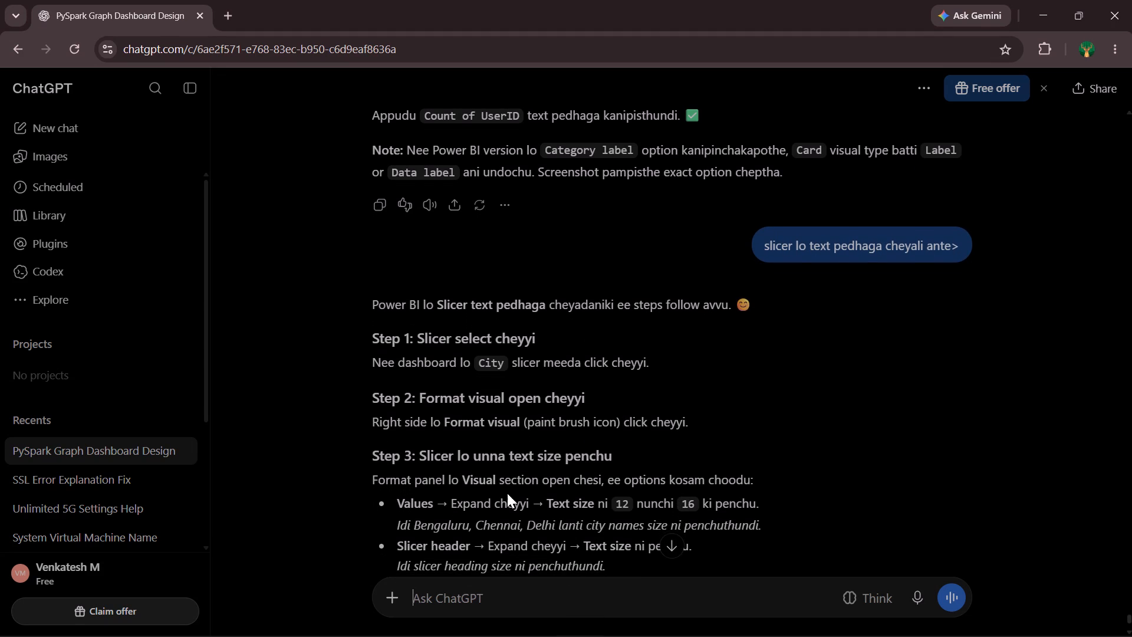
pyautogui.scroll(-1, 458, 514)
pyautogui.hotkey('alt', 'Tab')
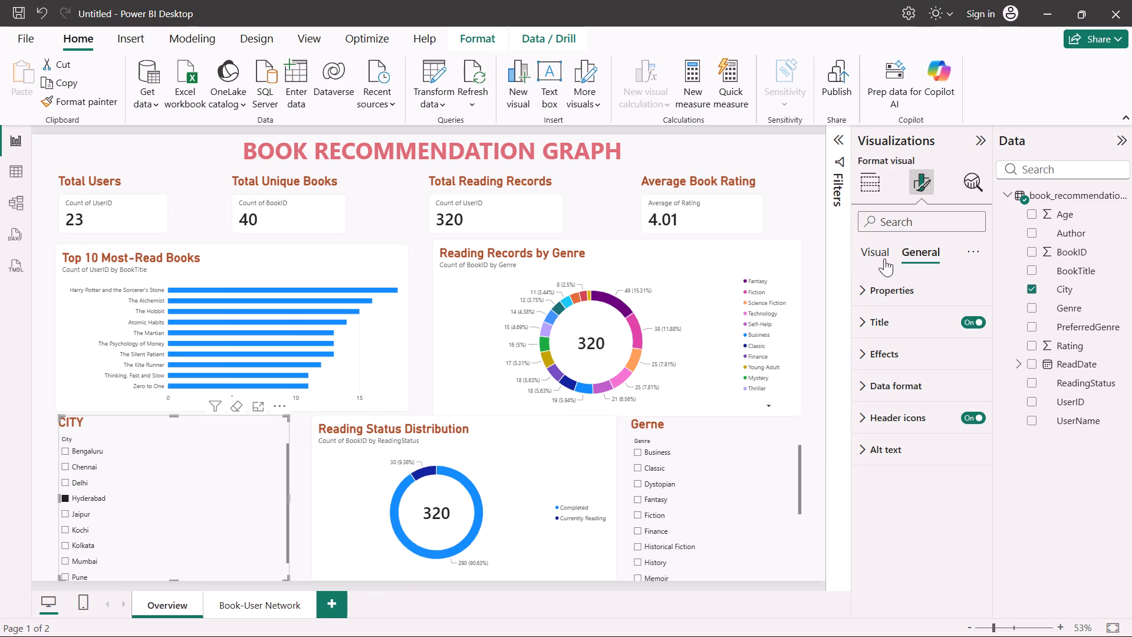
pyautogui.hotkey('alt', 'Tab')
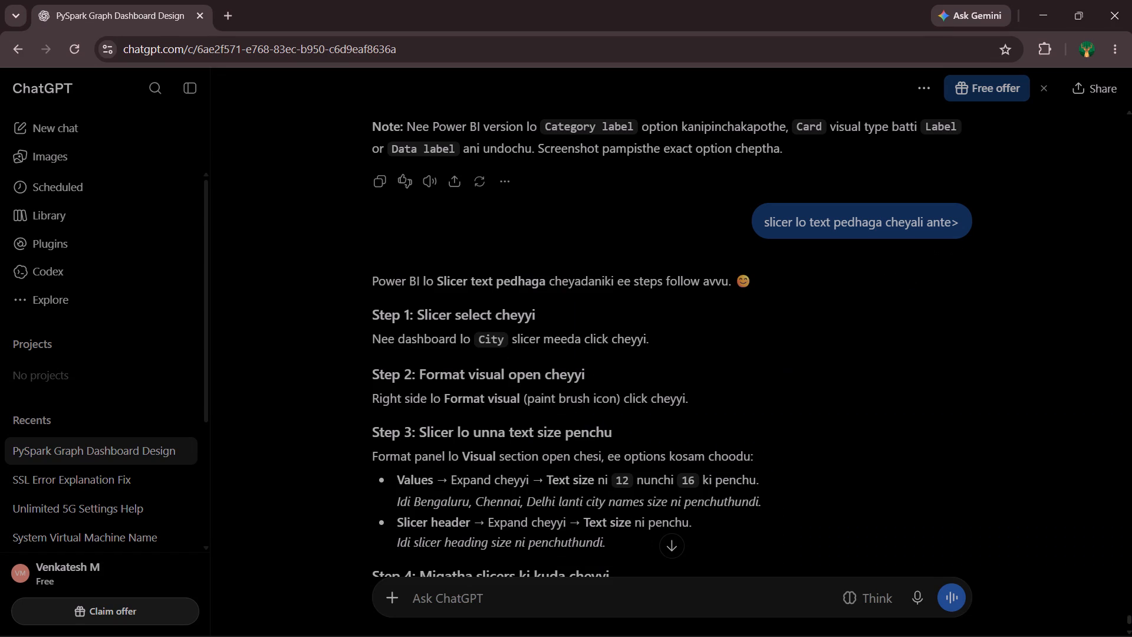
# Switch to Power BI and set the City slicer's Values font size to 20.
pyautogui.hotkey('alt', 'Tab')
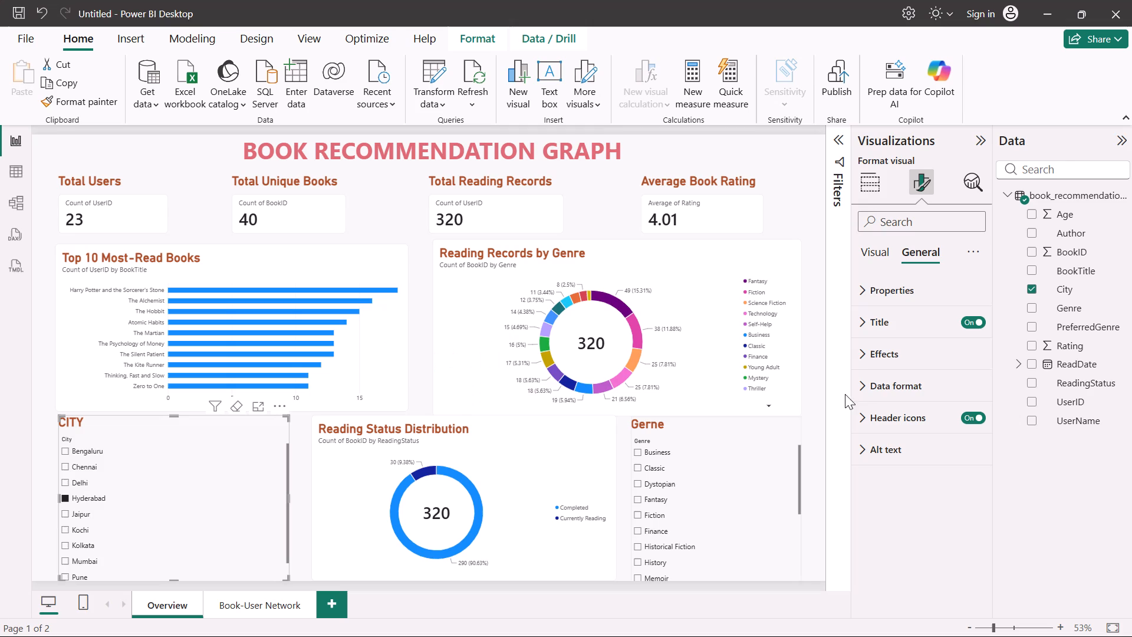
pyautogui.click(885, 252)
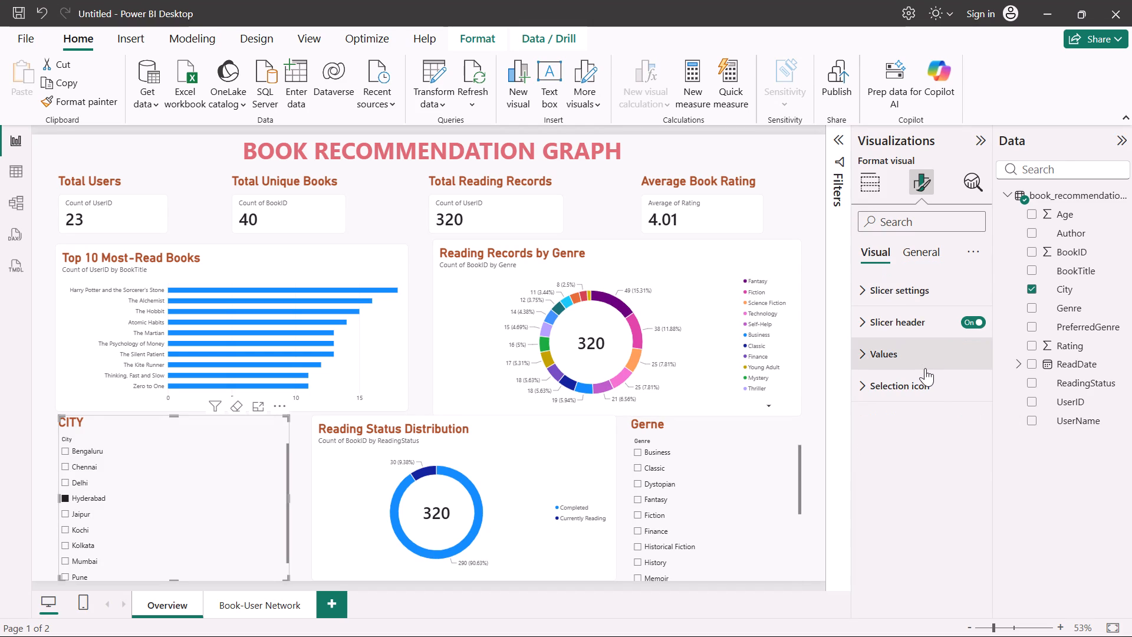
pyautogui.click(925, 368)
pyautogui.hotkey('alt', 'Tab')
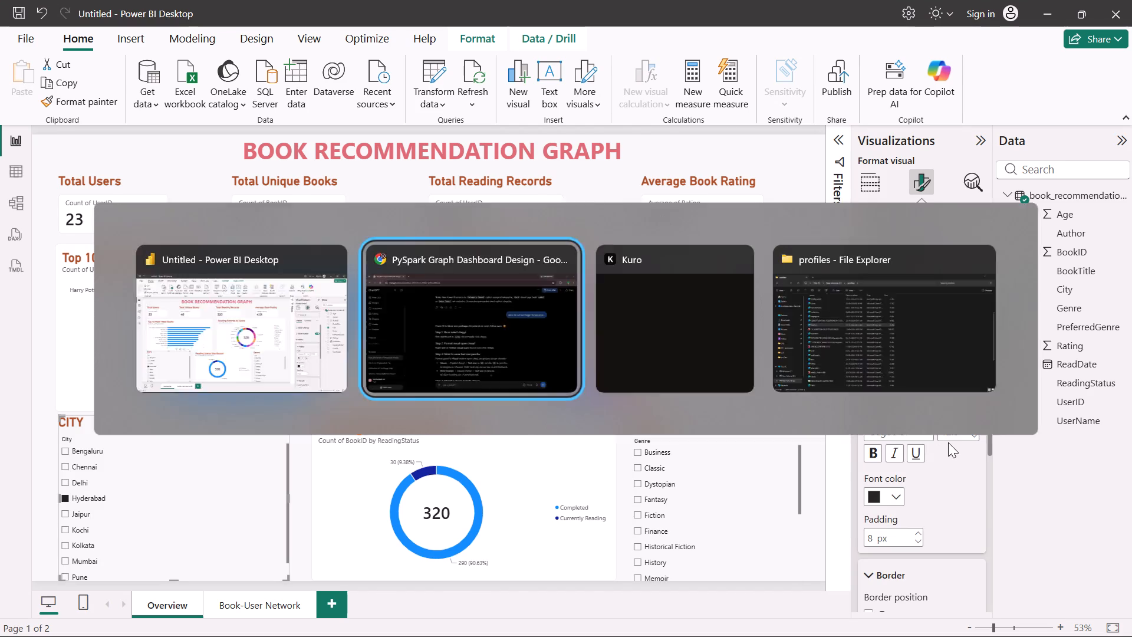
pyautogui.hotkey('alt', 'Tab')
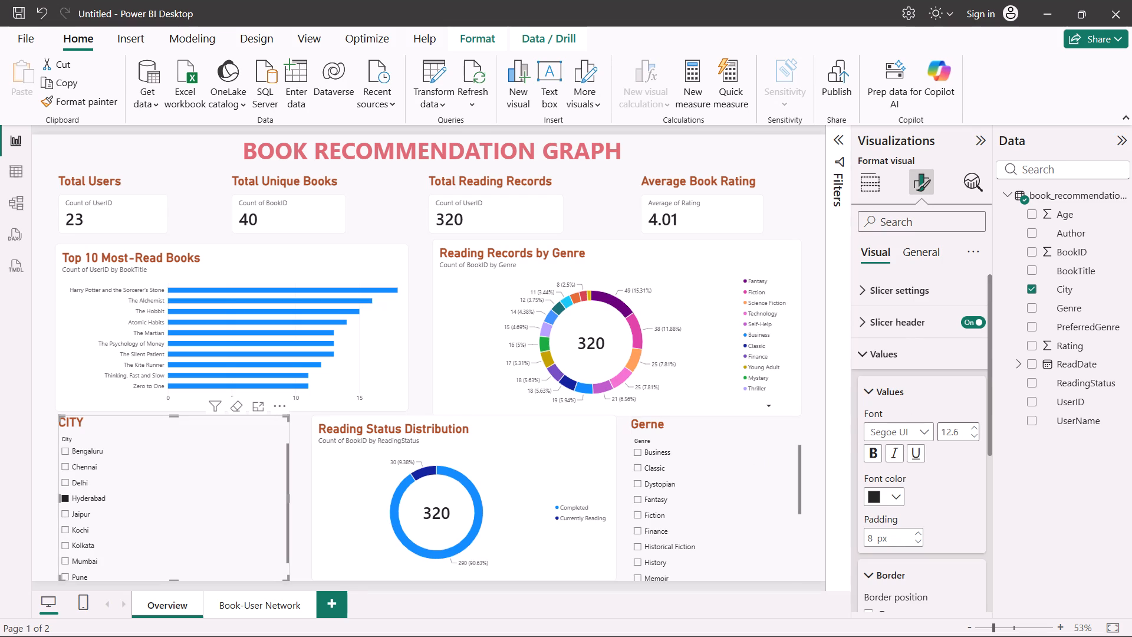
pyautogui.click(956, 427)
pyautogui.write('20')
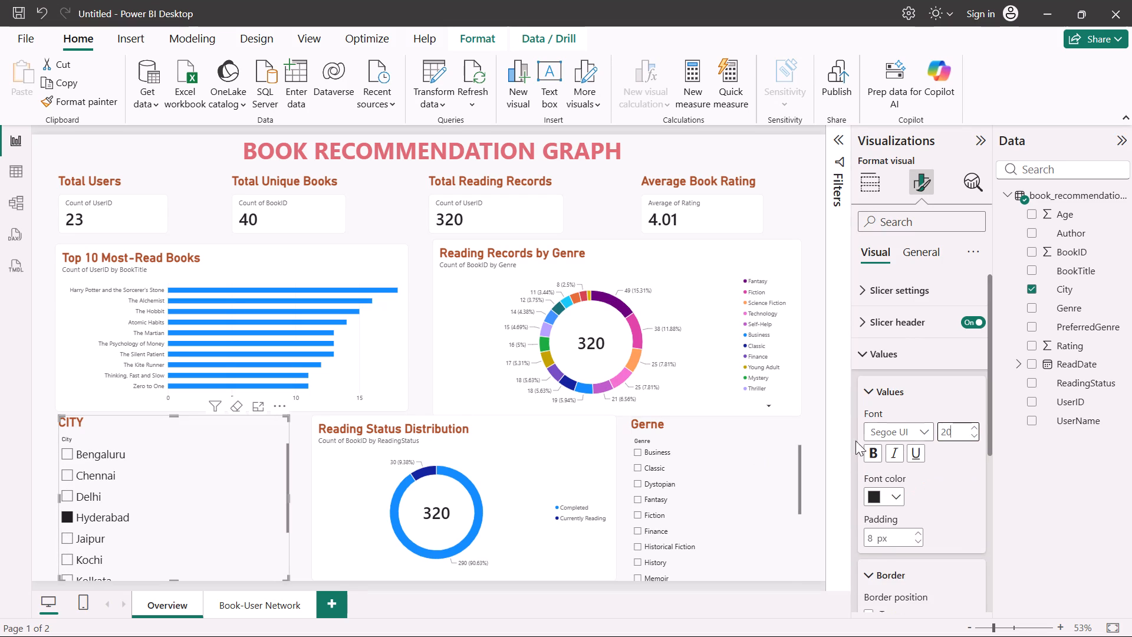
# Set the Values font size of the Gerne slicer to 20 and select Business in it.
pyautogui.click(735, 481)
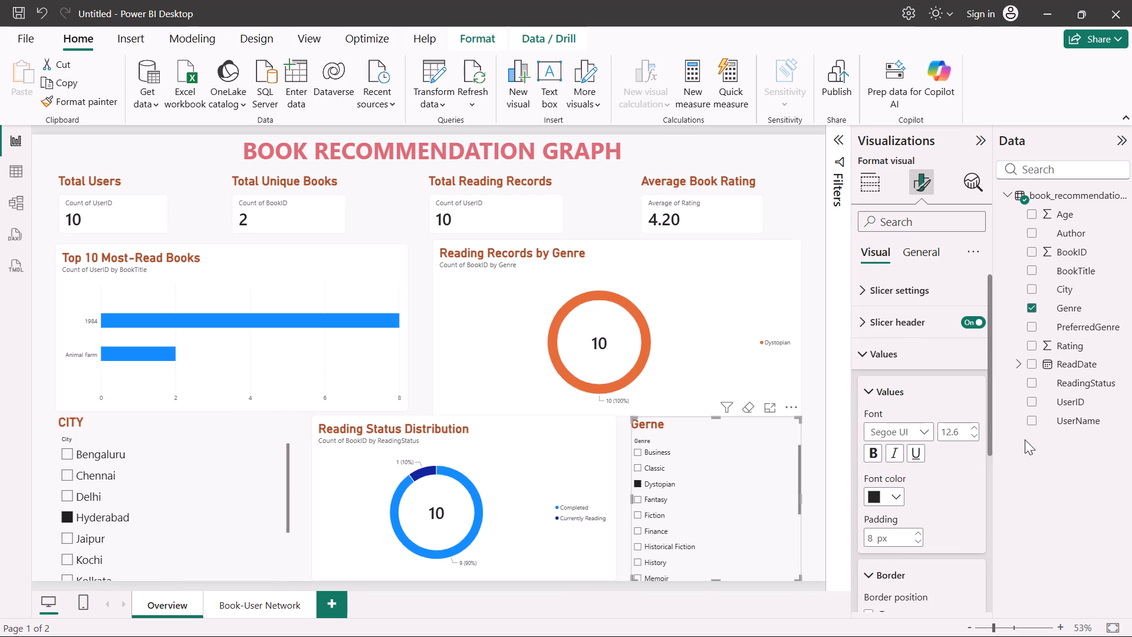
pyautogui.click(965, 432)
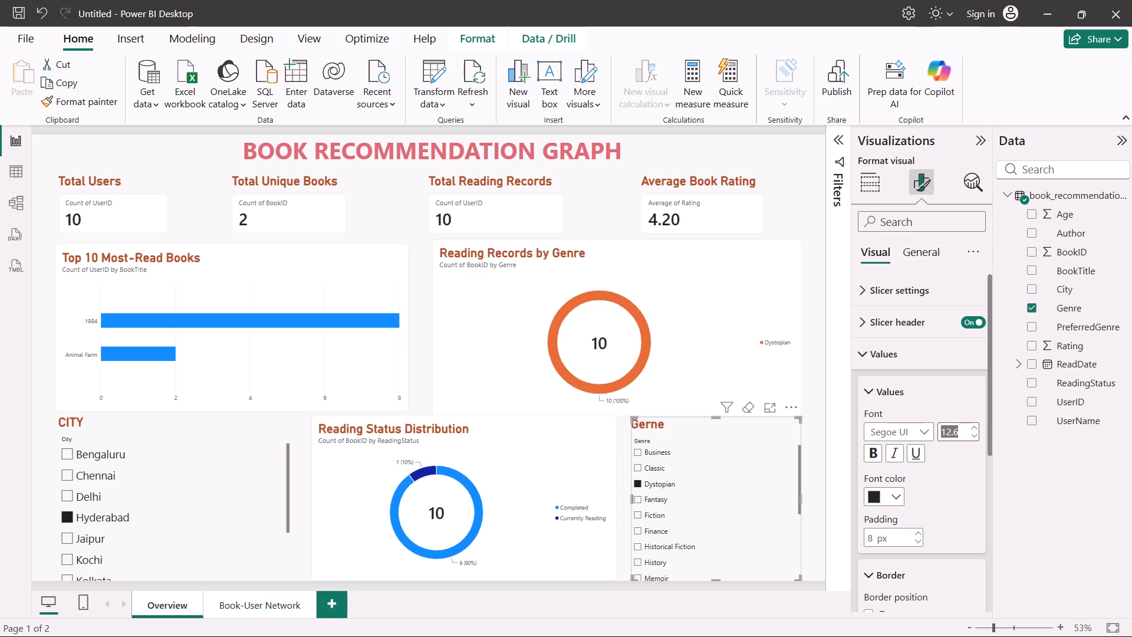
pyautogui.write('20')
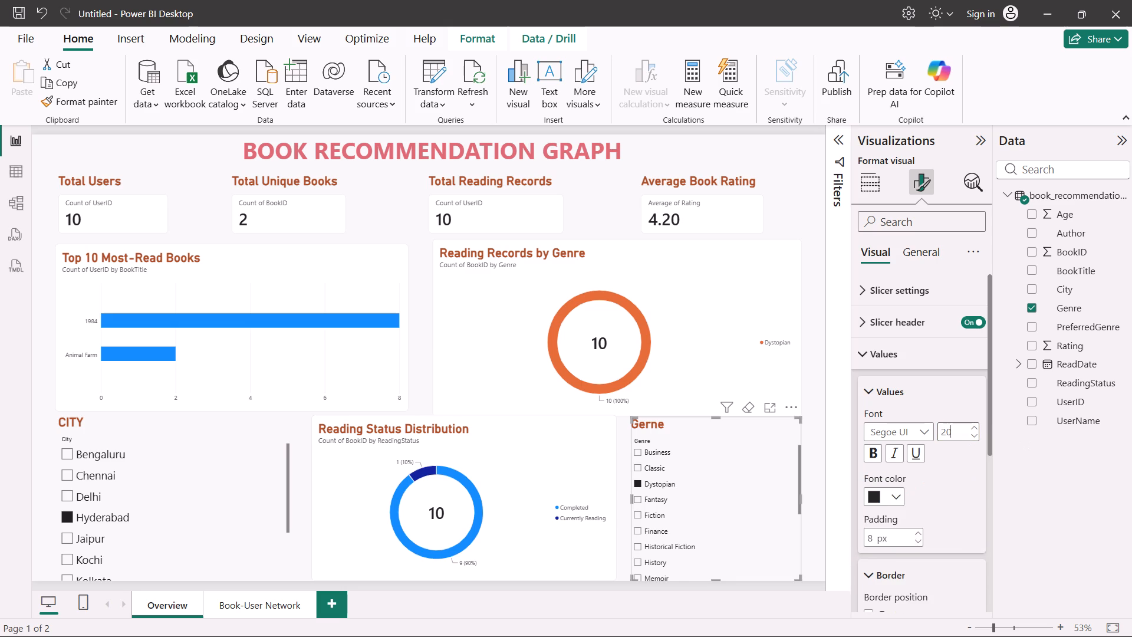
pyautogui.click(770, 464)
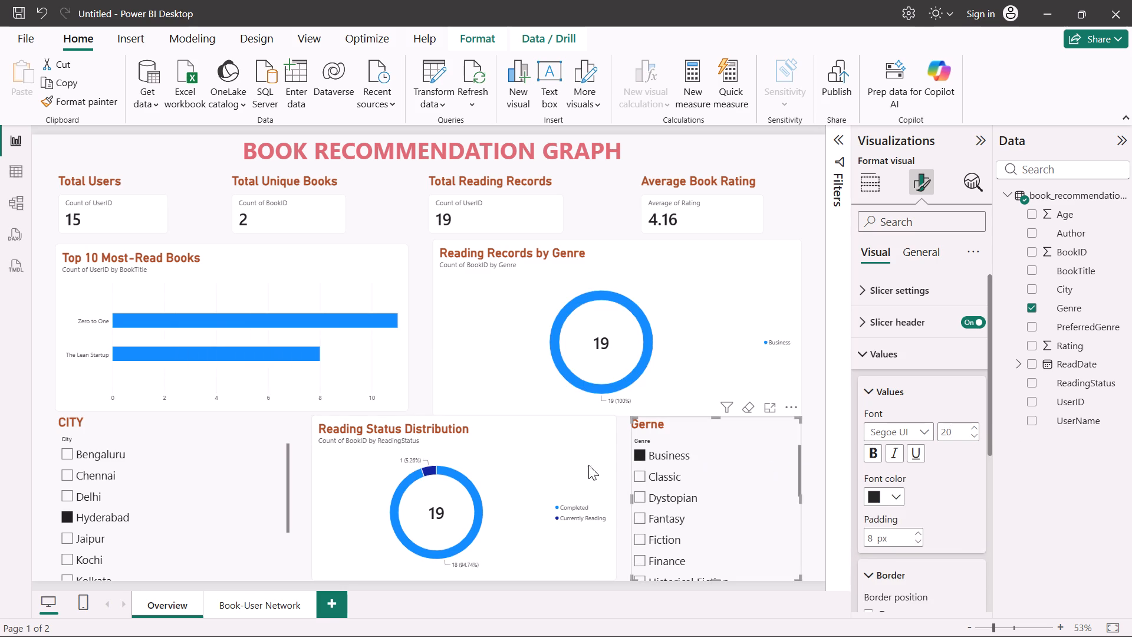
# Clear Business in the Gerne slicer and Hyderabad in the City slicer.
pyautogui.click(644, 457)
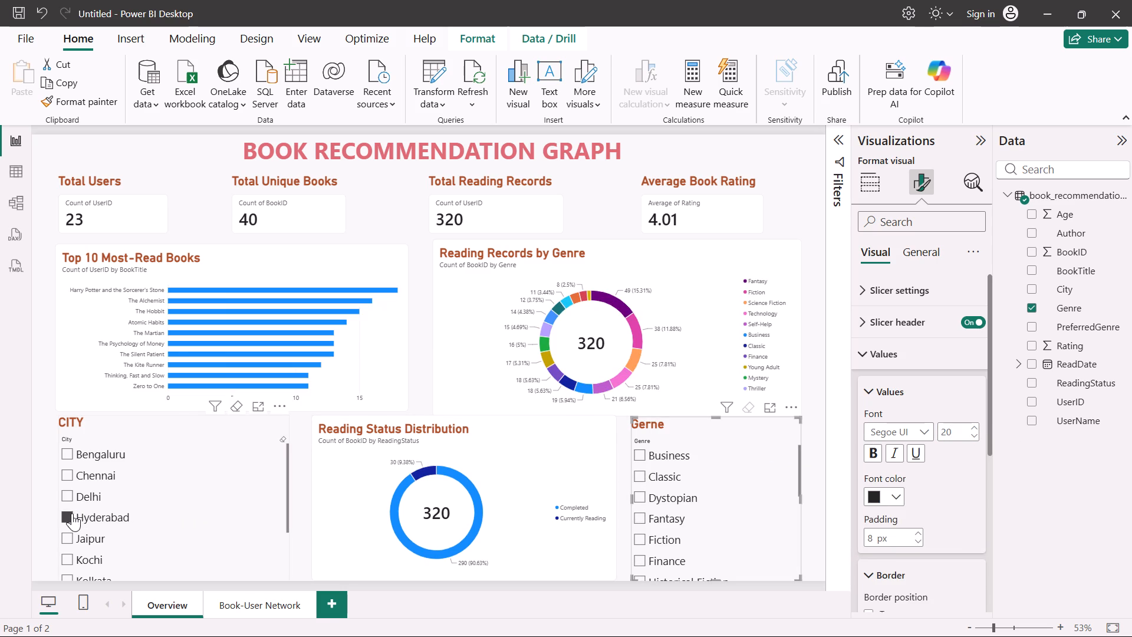
pyautogui.click(71, 514)
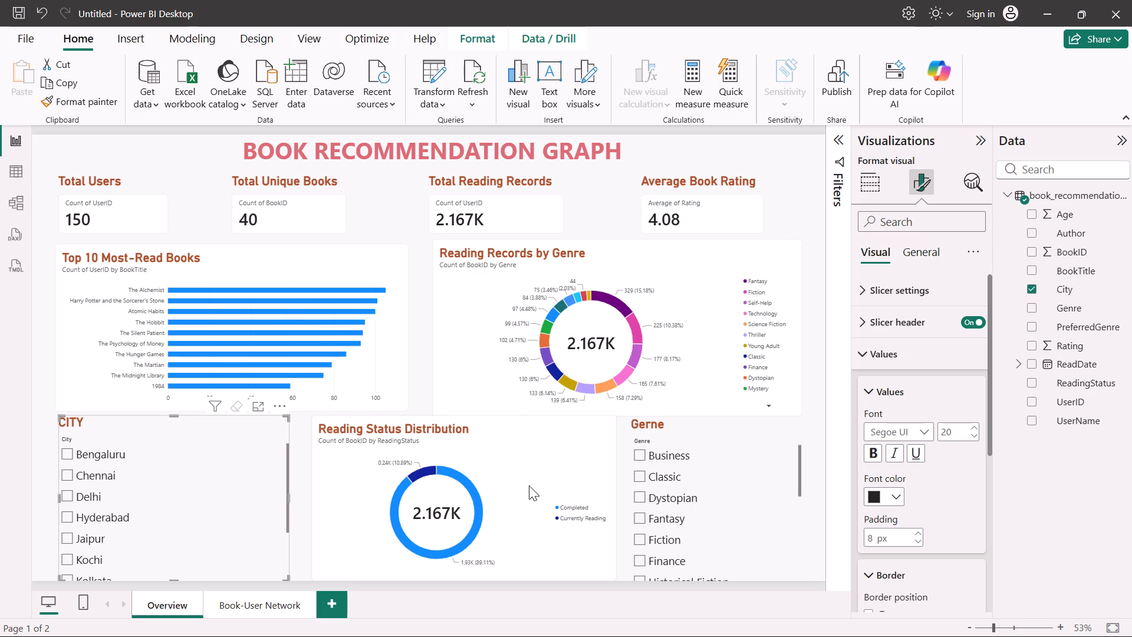
# Test cross-filtering from the Reading Status Distribution legend with Currently Reading and Completed, then clear the highlight.
pyautogui.click(552, 517)
pyautogui.click(559, 517)
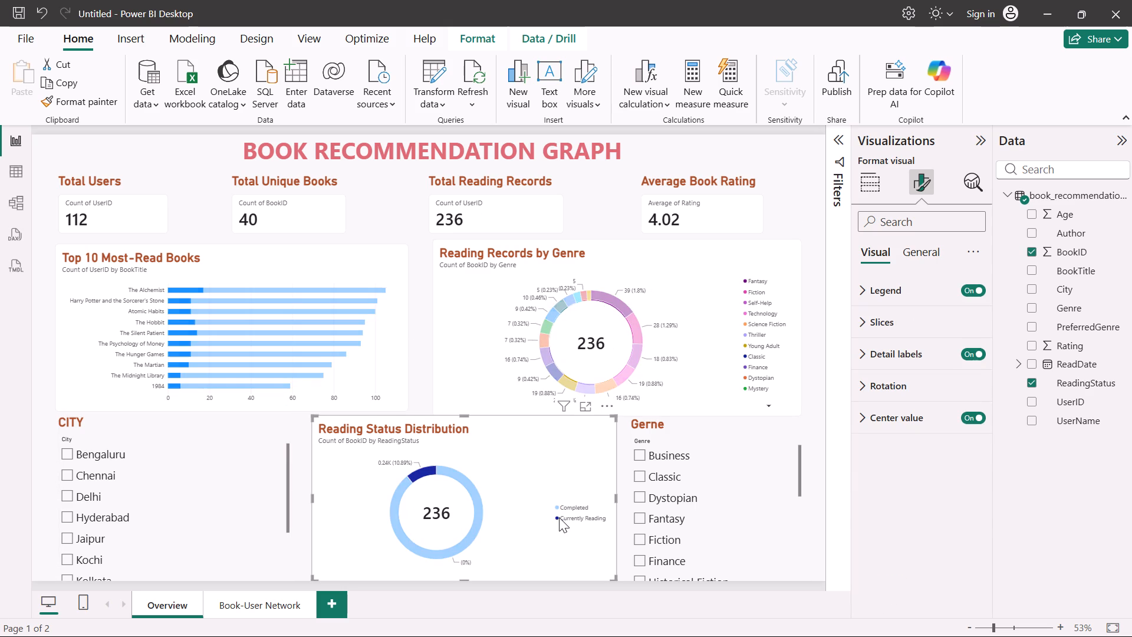
pyautogui.click(559, 517)
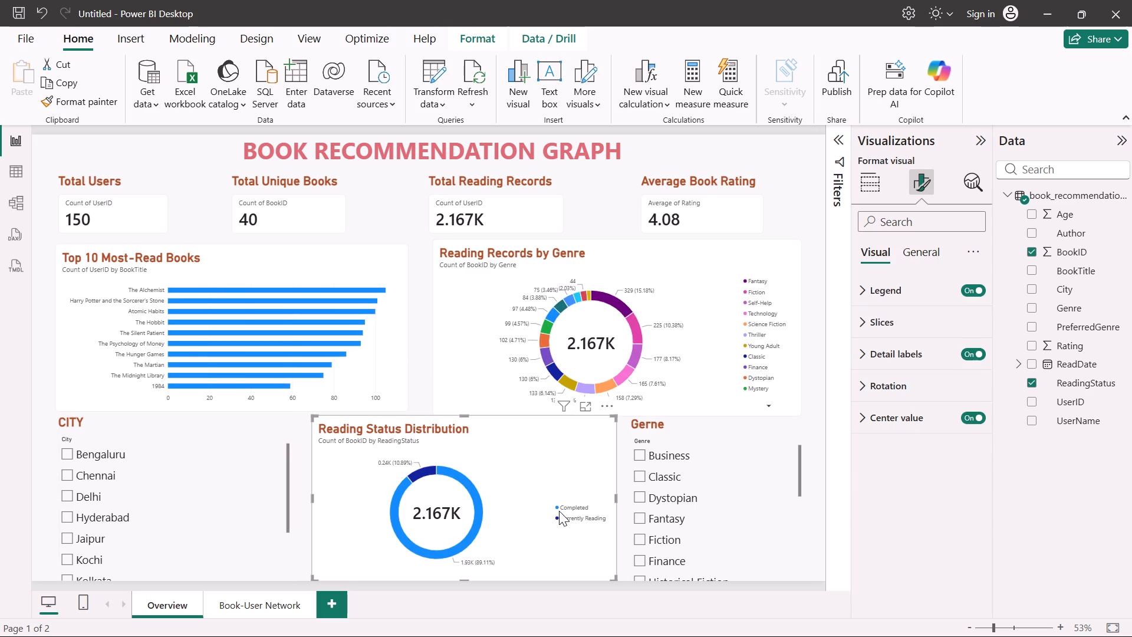
pyautogui.click(559, 511)
pyautogui.click(559, 511)
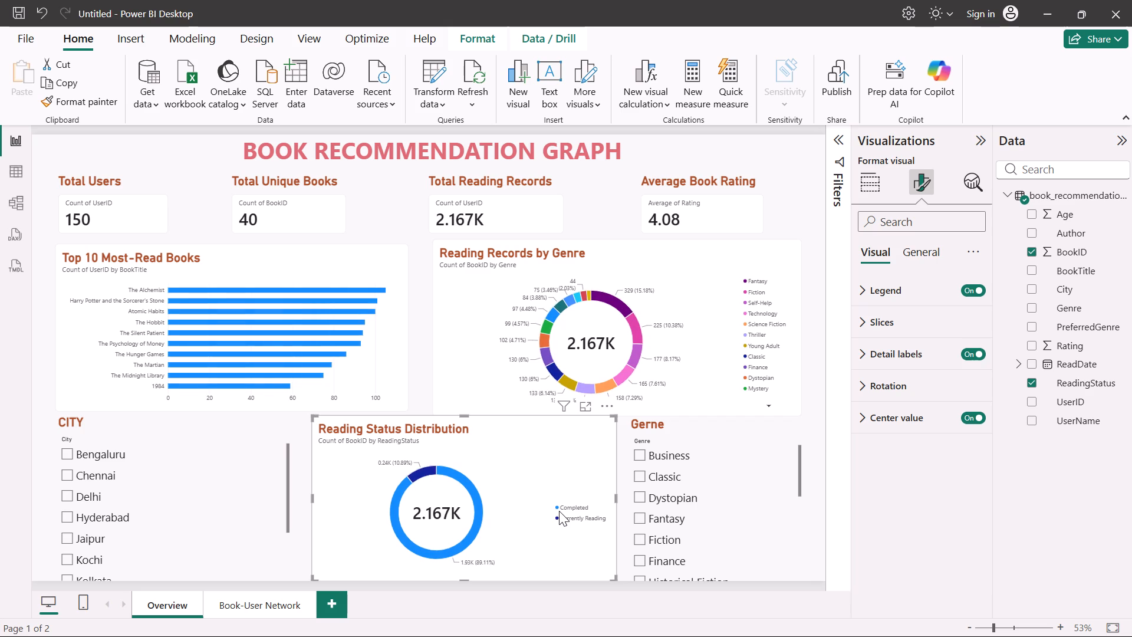
pyautogui.click(558, 506)
pyautogui.click(558, 506)
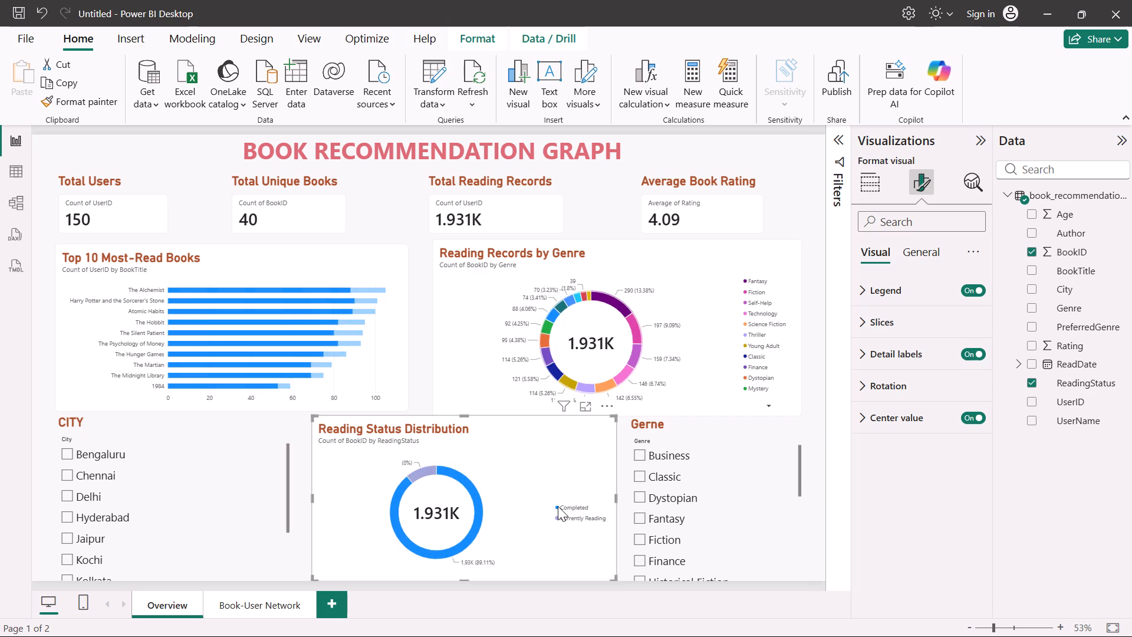
pyautogui.click(506, 522)
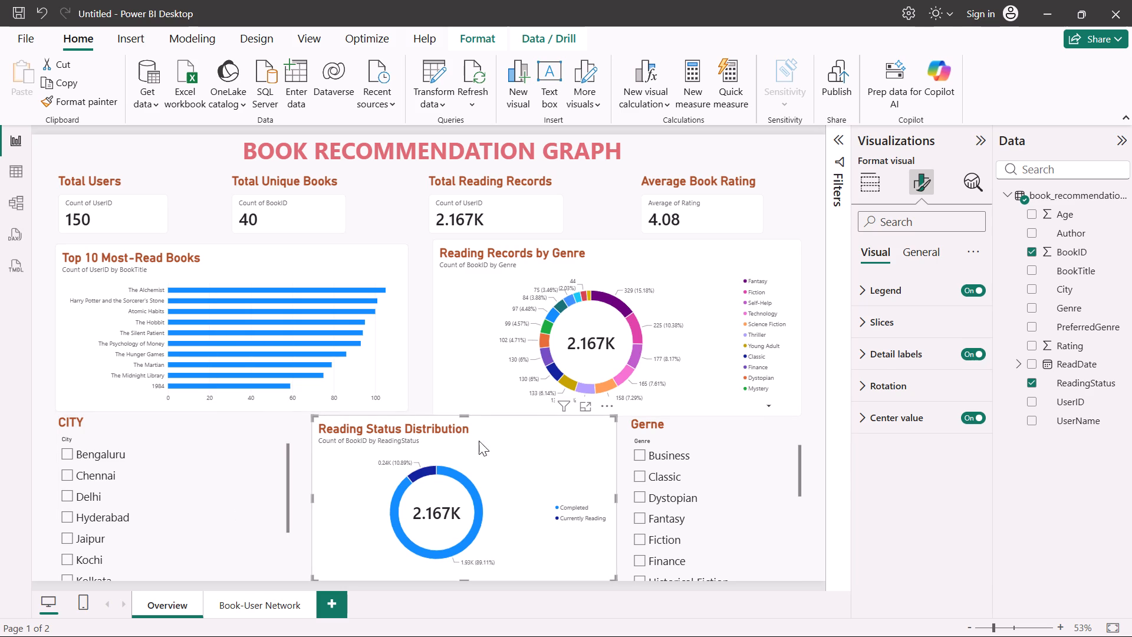
# Set the Y-axis Values font size of the Top 10 Most-Read Books chart to 20.
pyautogui.click(177, 340)
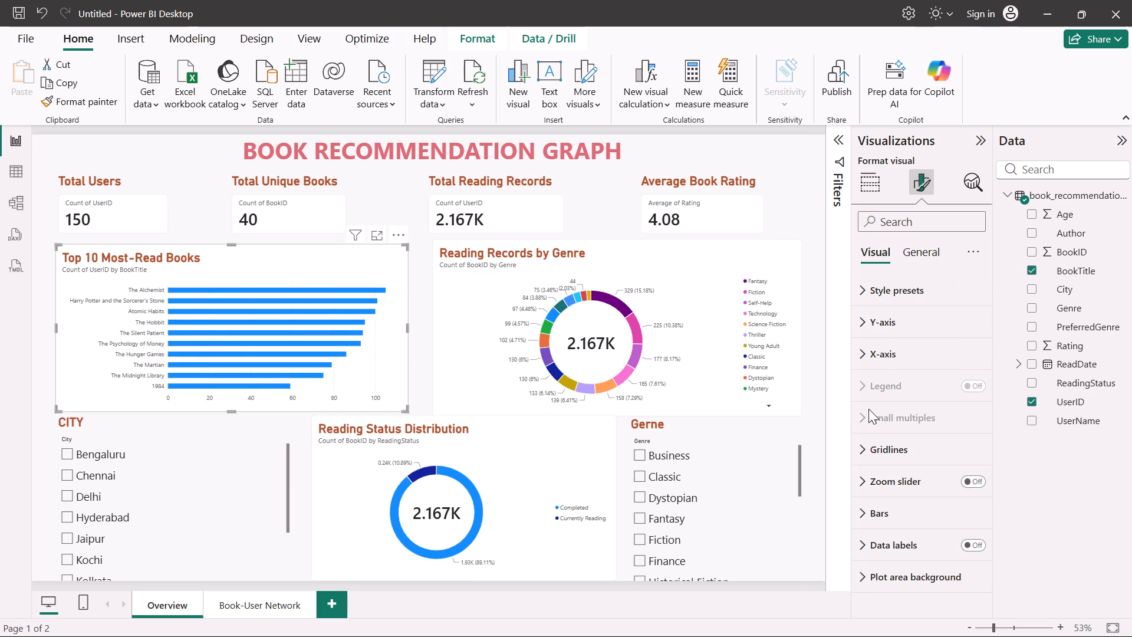
pyautogui.click(900, 326)
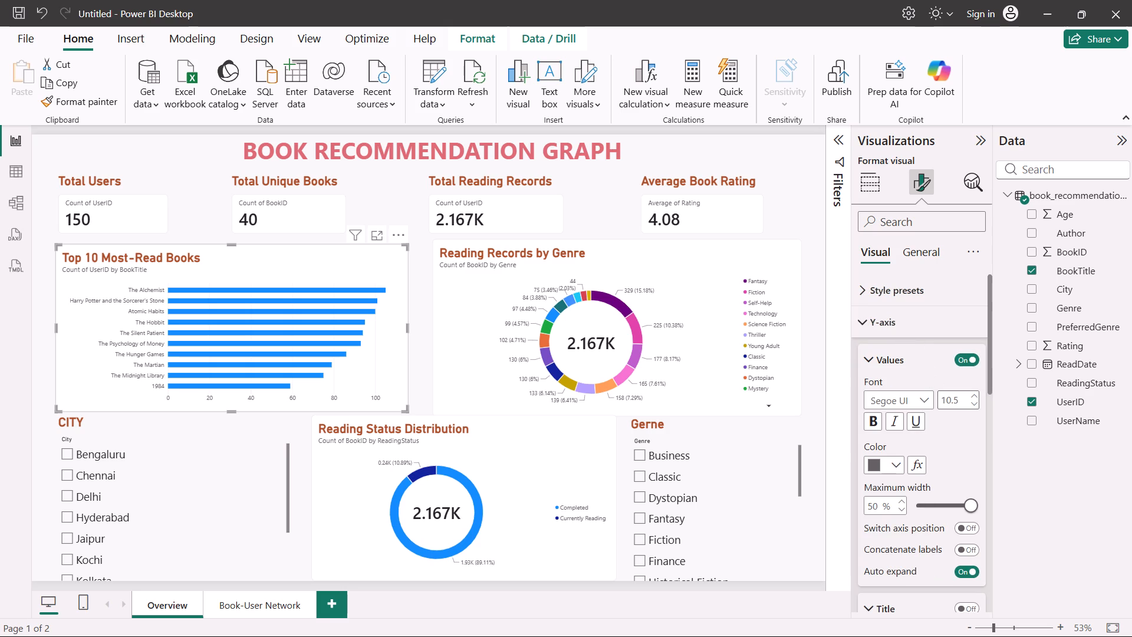
pyautogui.click(955, 401)
pyautogui.write('20')
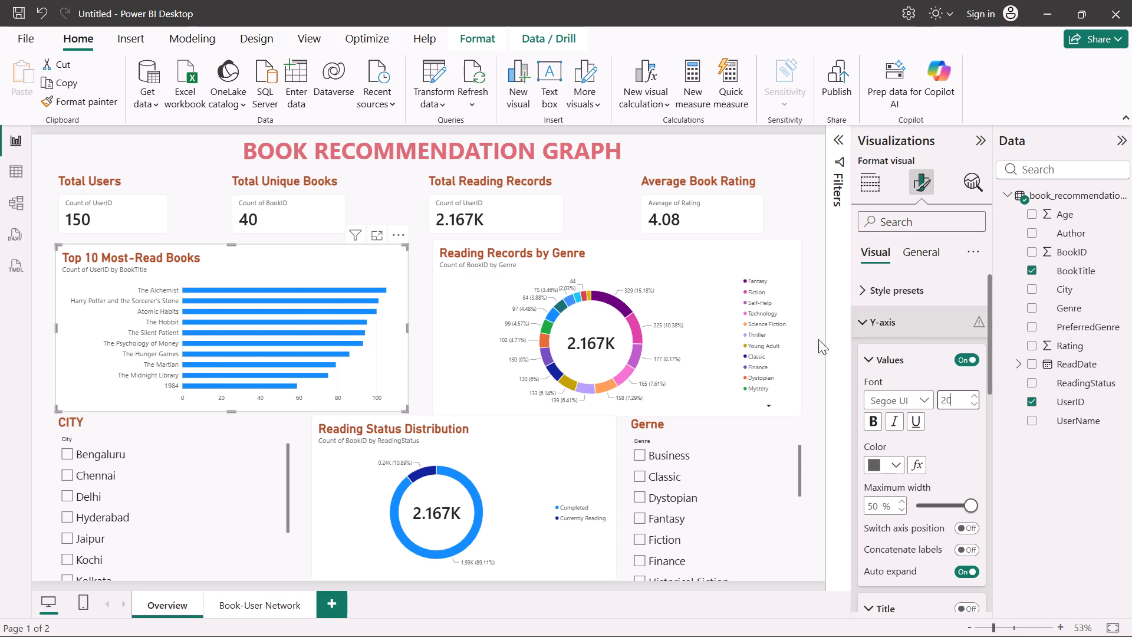
# Set the legend text font size of the Reading Records by Genre donut to 15.
pyautogui.click(727, 339)
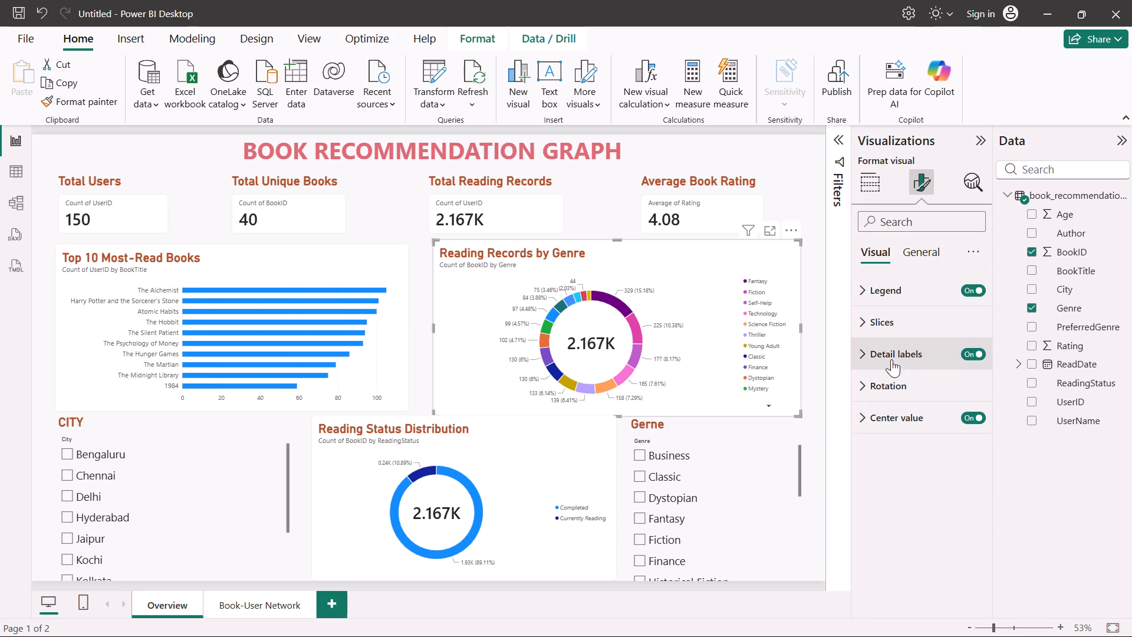
pyautogui.click(897, 303)
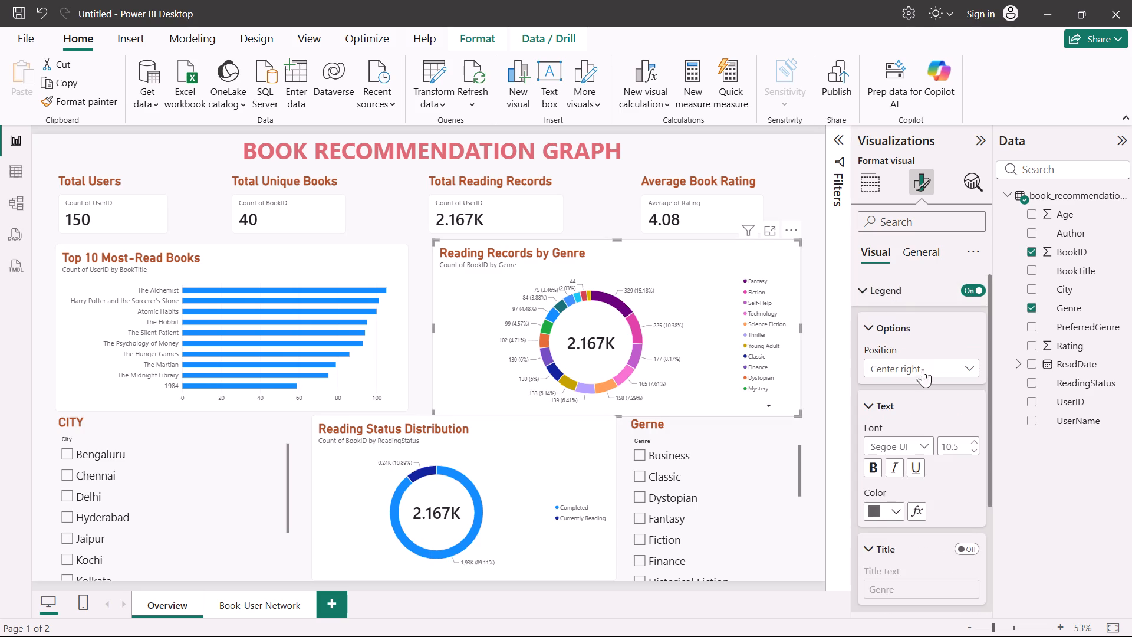
pyautogui.click(959, 444)
pyautogui.write('15')
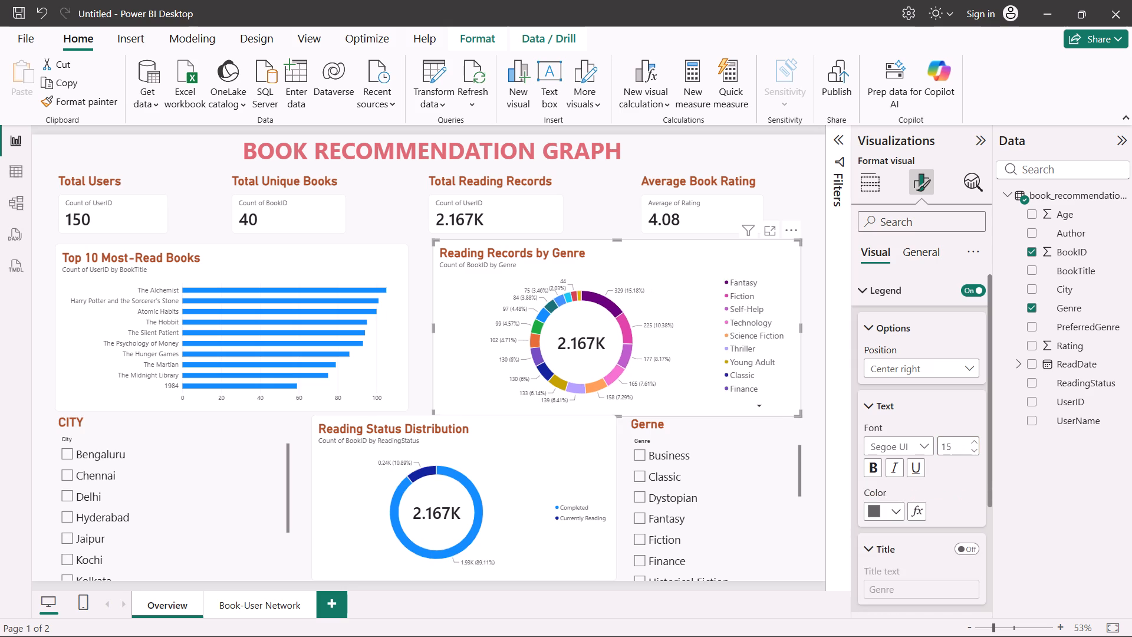
# Look through the legend and slices format settings of the Reading Records by Genre donut.
pyautogui.scroll(-1, 916, 420)
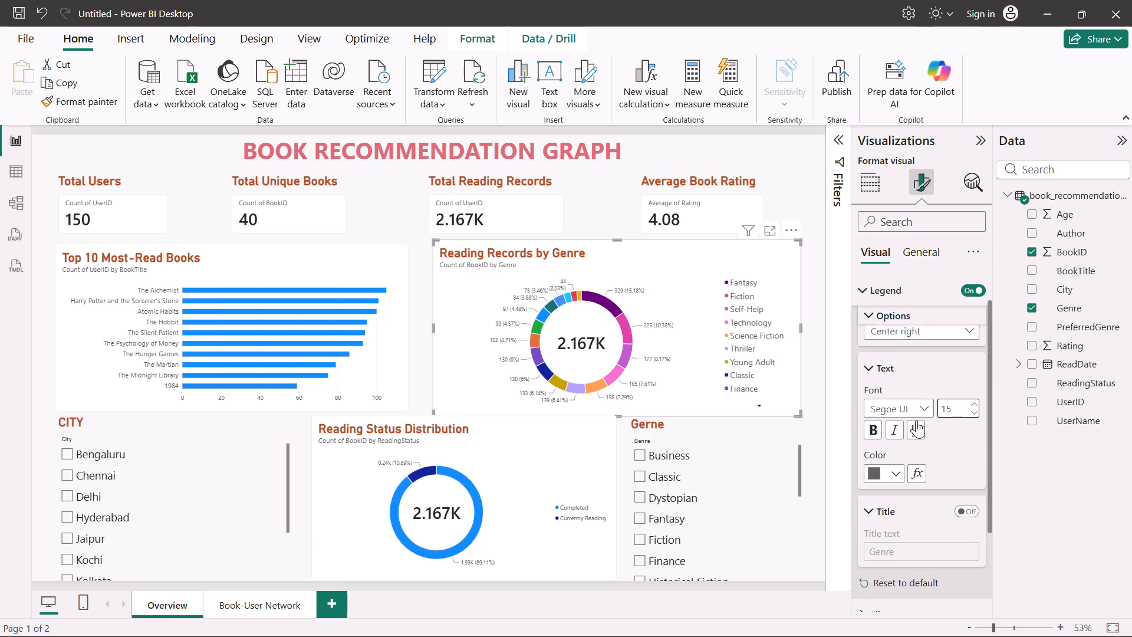
pyautogui.scroll(-1, 916, 420)
pyautogui.click(874, 329)
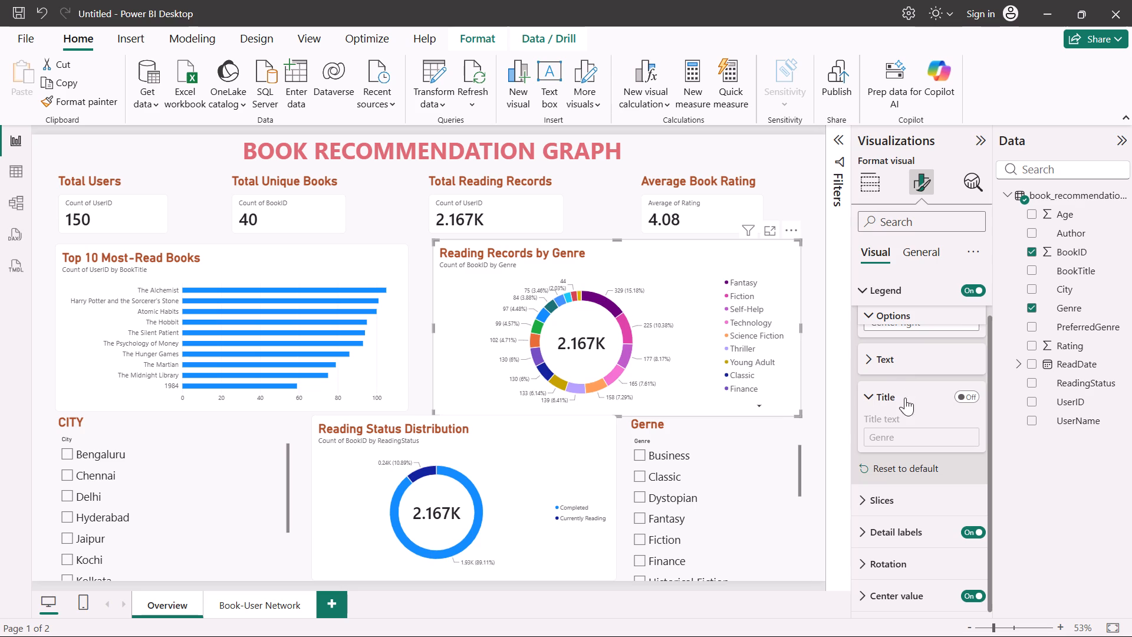
pyautogui.click(885, 396)
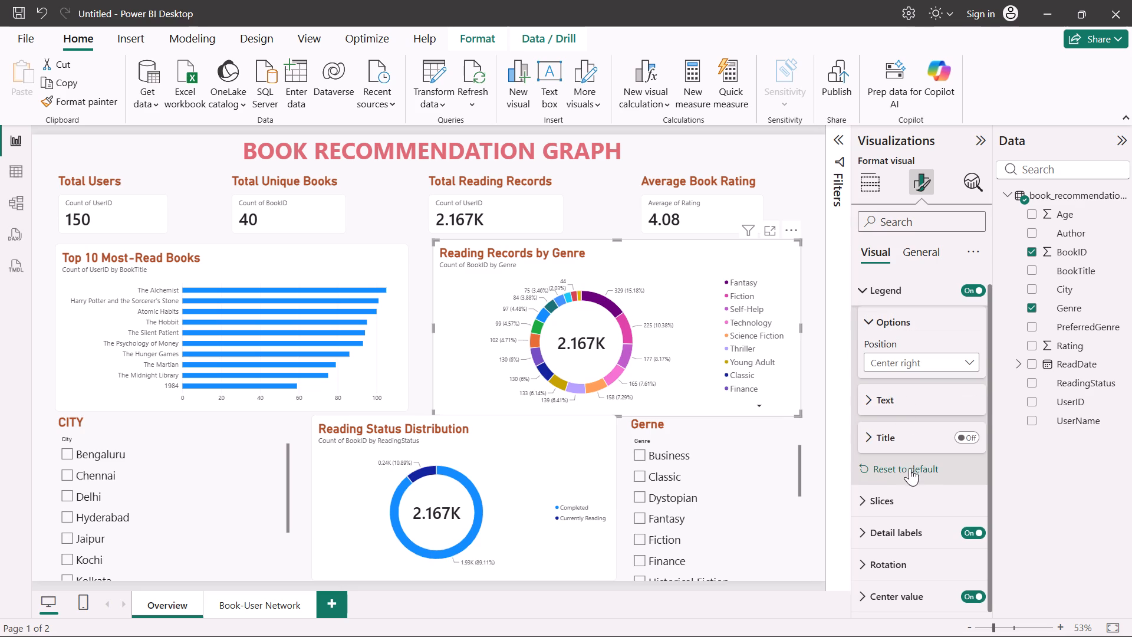
pyautogui.click(914, 501)
pyautogui.scroll(-2, 914, 501)
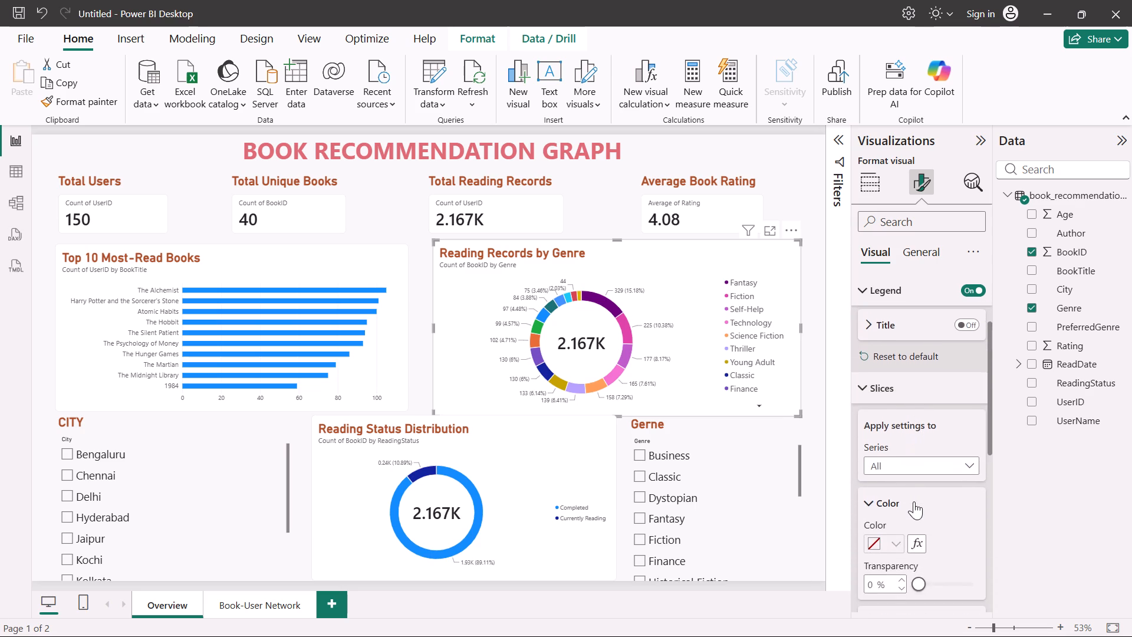
pyautogui.scroll(1, 914, 501)
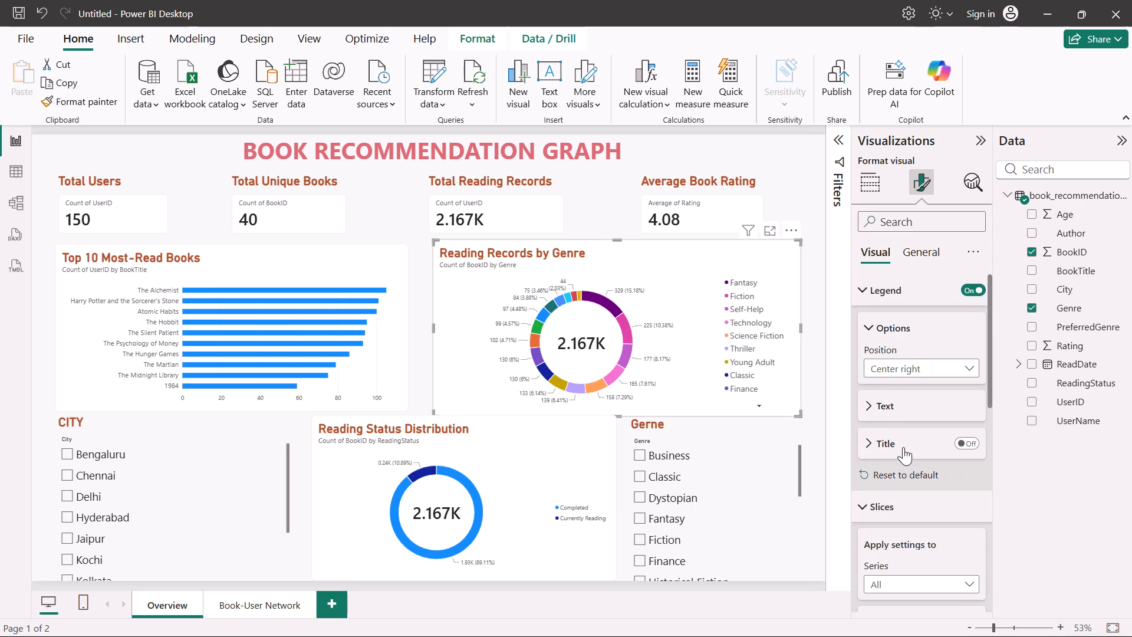
pyautogui.click(872, 406)
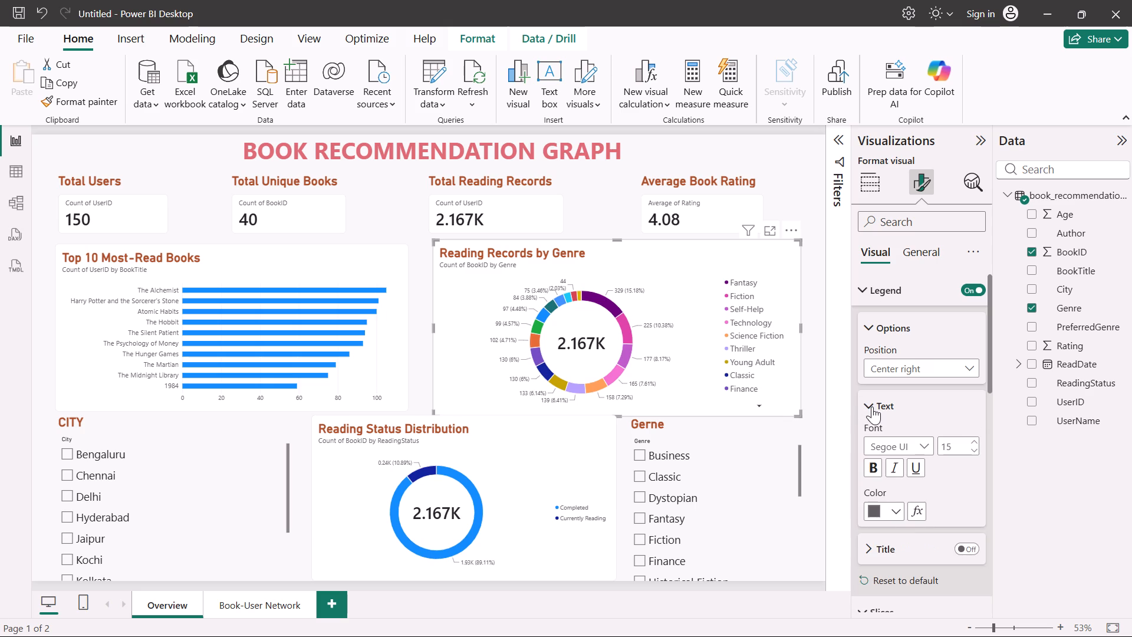
pyautogui.click(870, 405)
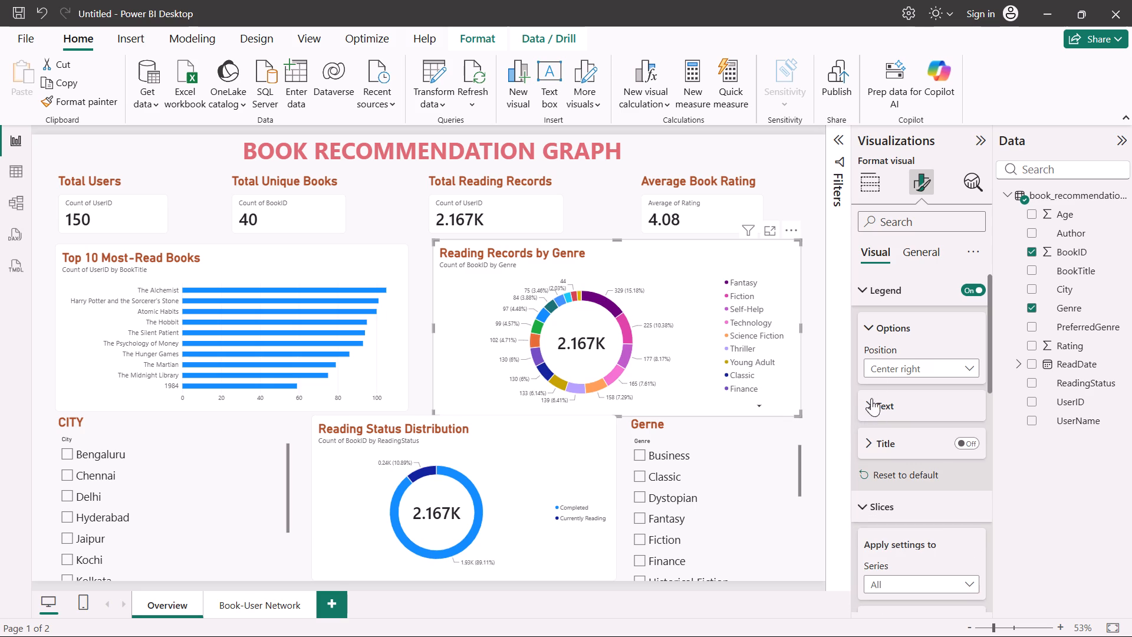
pyautogui.click(873, 334)
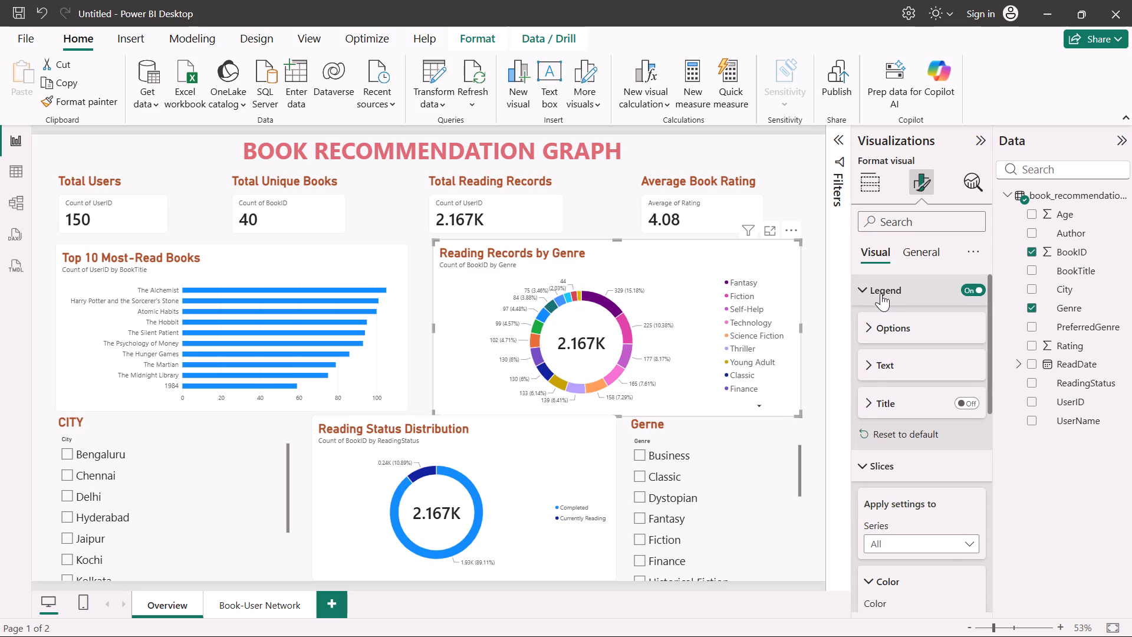
pyautogui.click(881, 293)
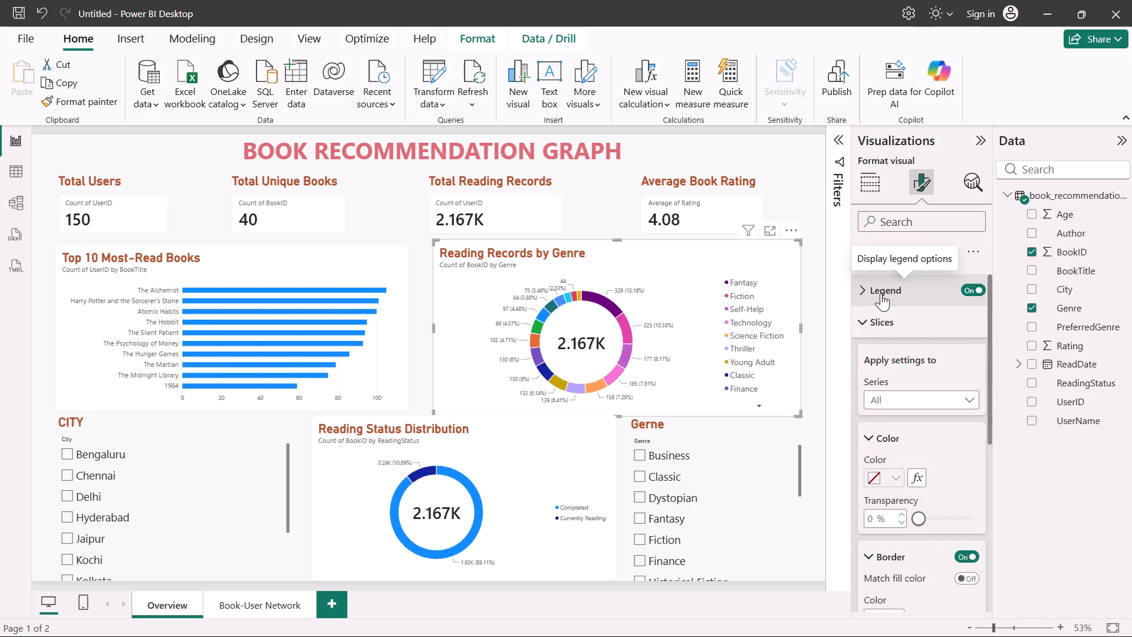
pyautogui.click(881, 293)
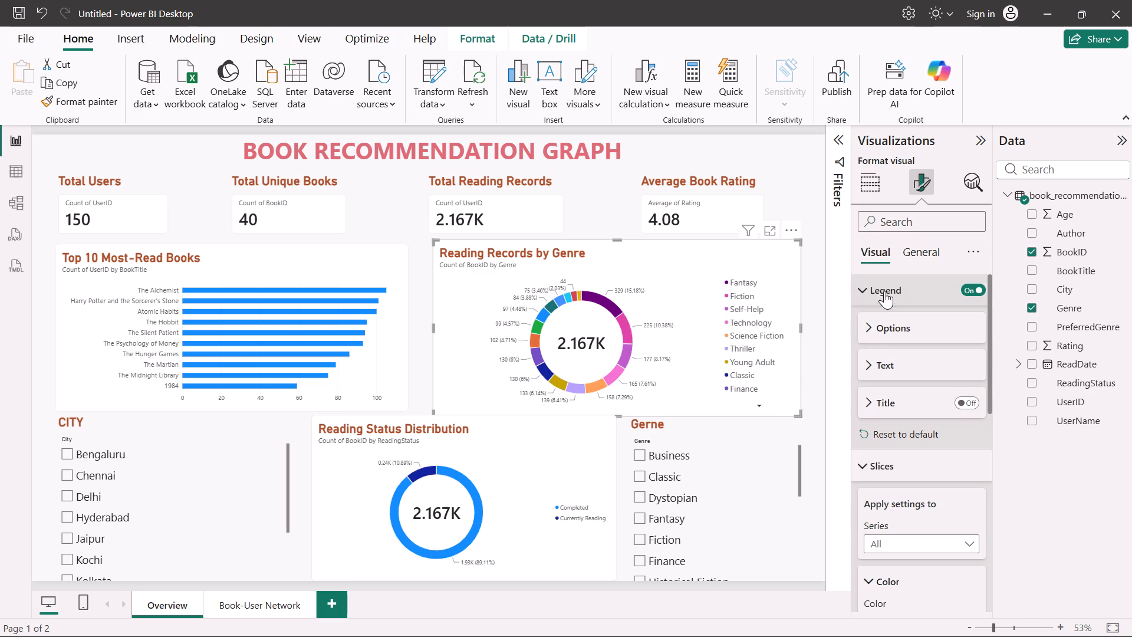
pyautogui.click(1050, 473)
# On the Book-User Network page, pick the user just below the selected one in the UserName slicer and set its Values font size to 15.
pyautogui.click(252, 604)
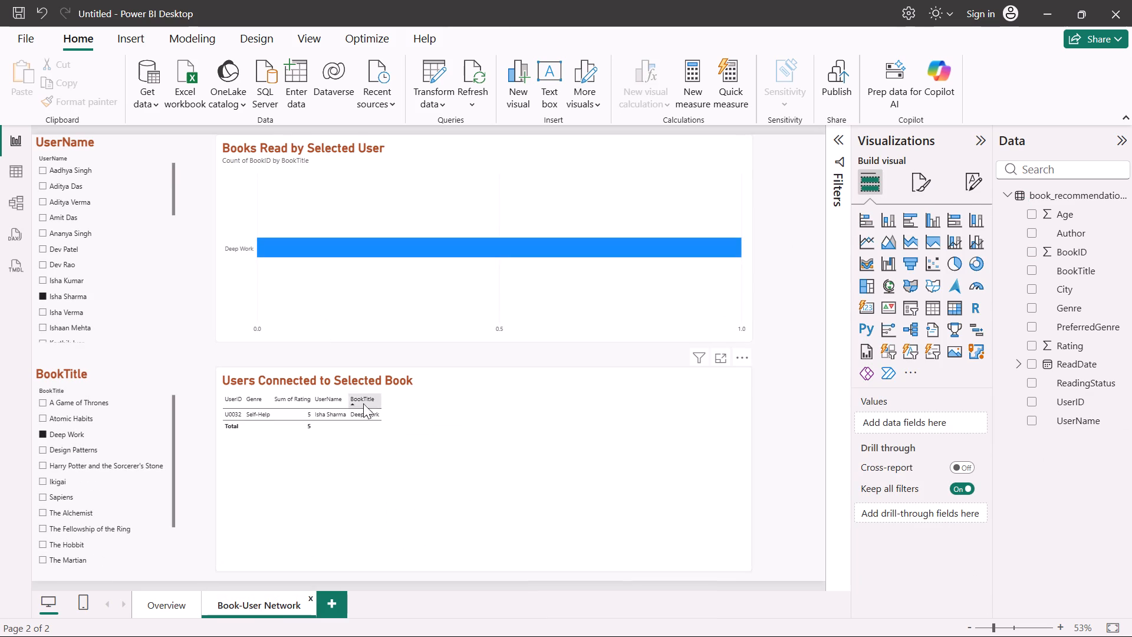
pyautogui.click(133, 307)
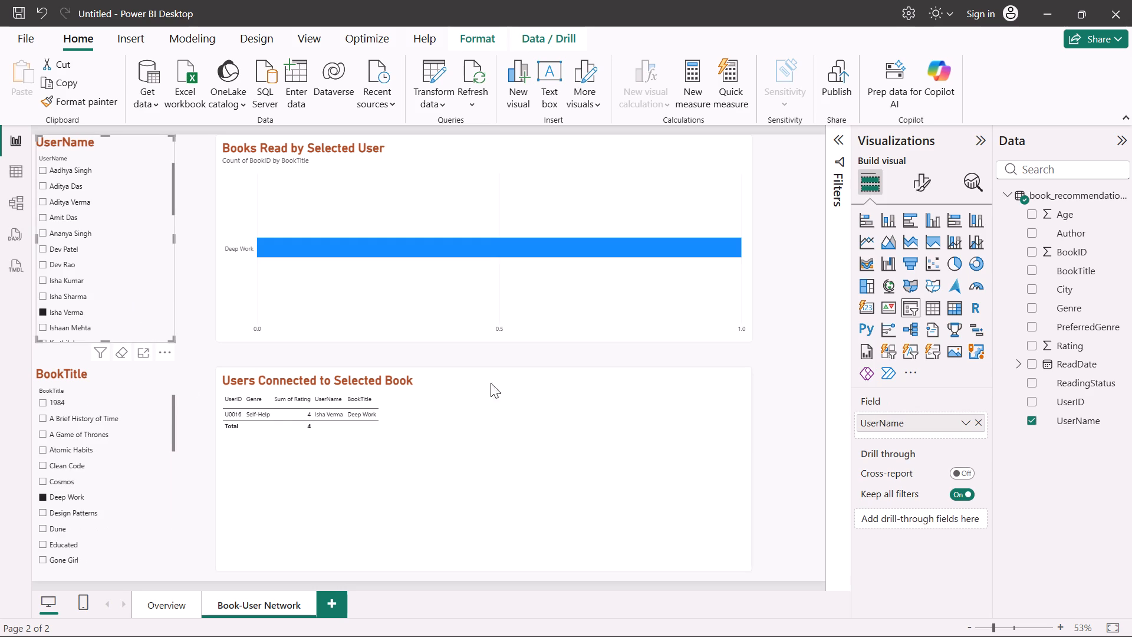
pyautogui.click(919, 181)
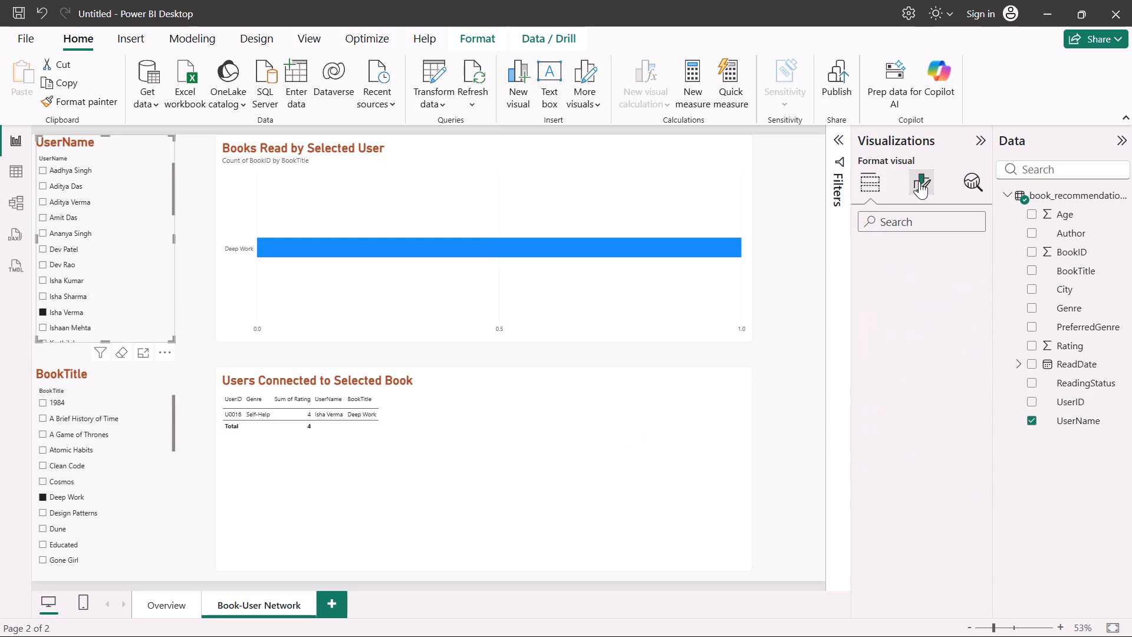
pyautogui.click(914, 348)
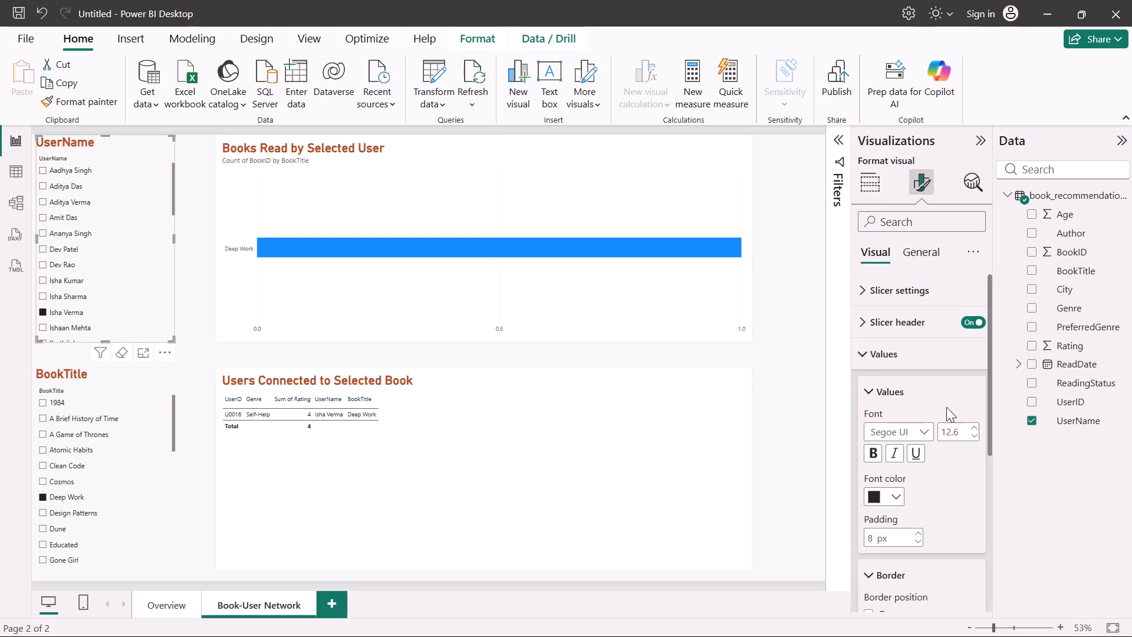
pyautogui.click(952, 429)
pyautogui.write('15')
# Select Cosmos in the BookTitle slicer and set that slicer's Values font size to 15.
pyautogui.click(108, 479)
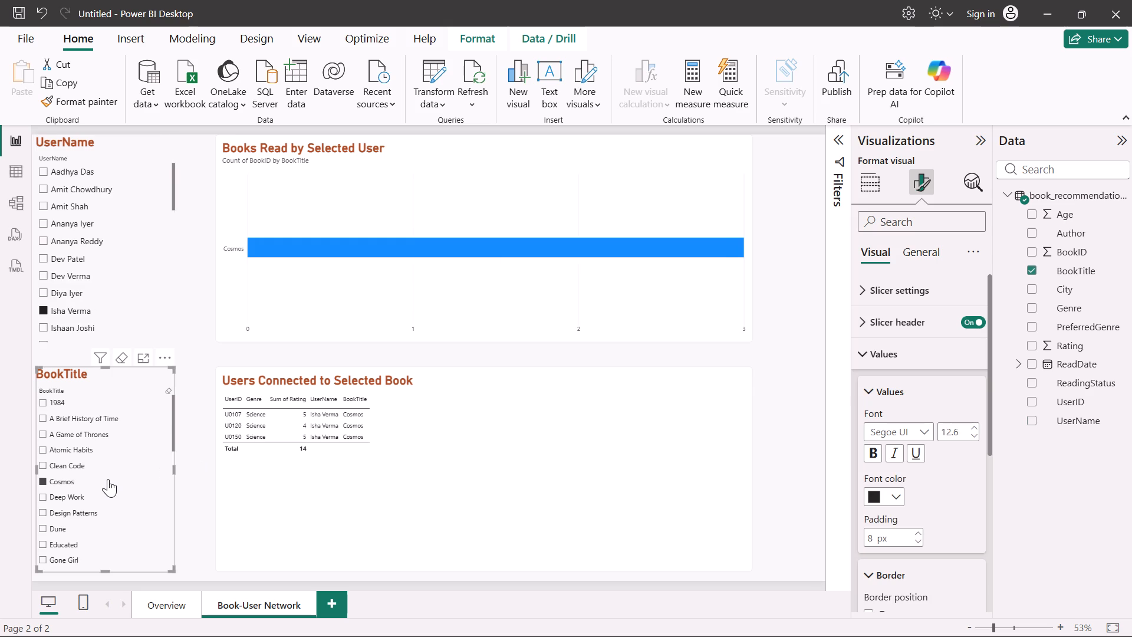
pyautogui.click(956, 430)
pyautogui.write('15')
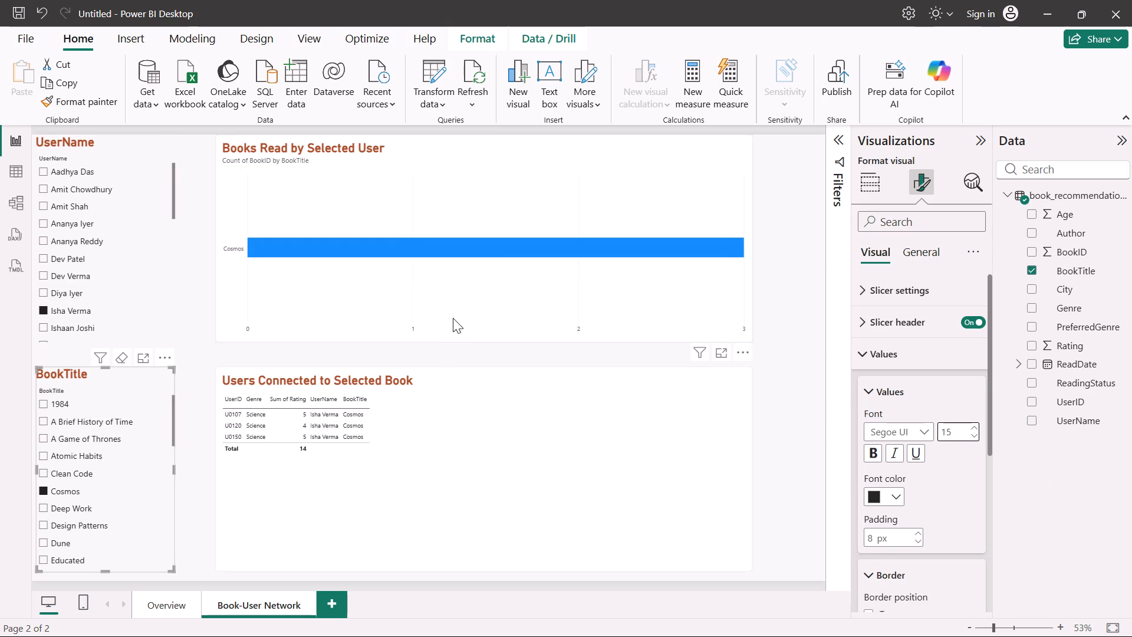
# Clear the selected user in the UserName slicer.
pyautogui.click(453, 318)
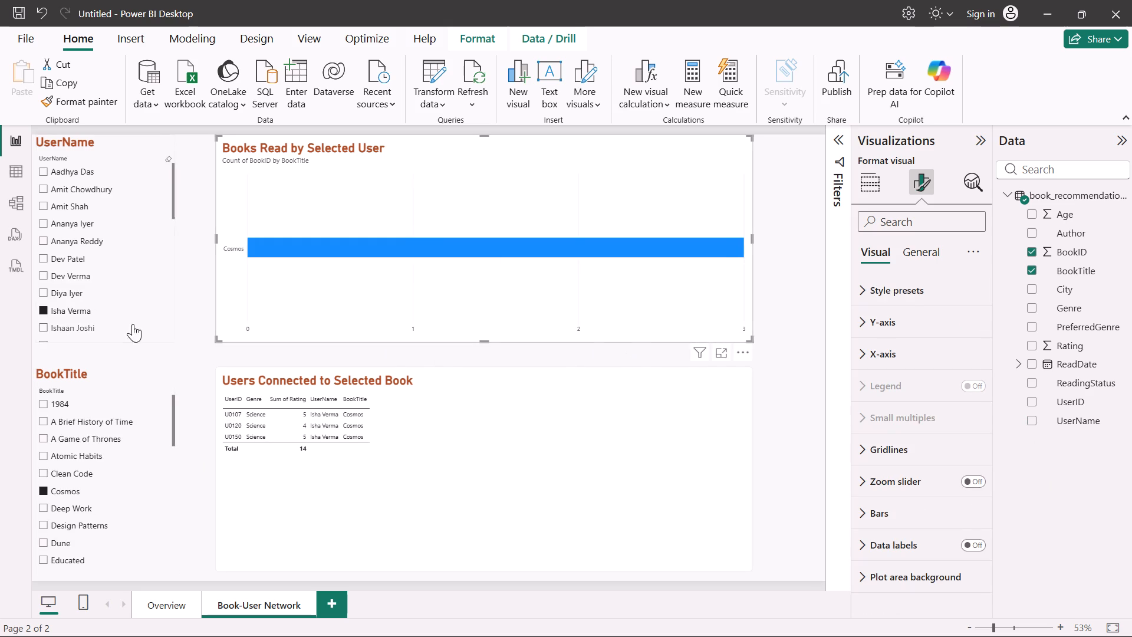
pyautogui.click(39, 309)
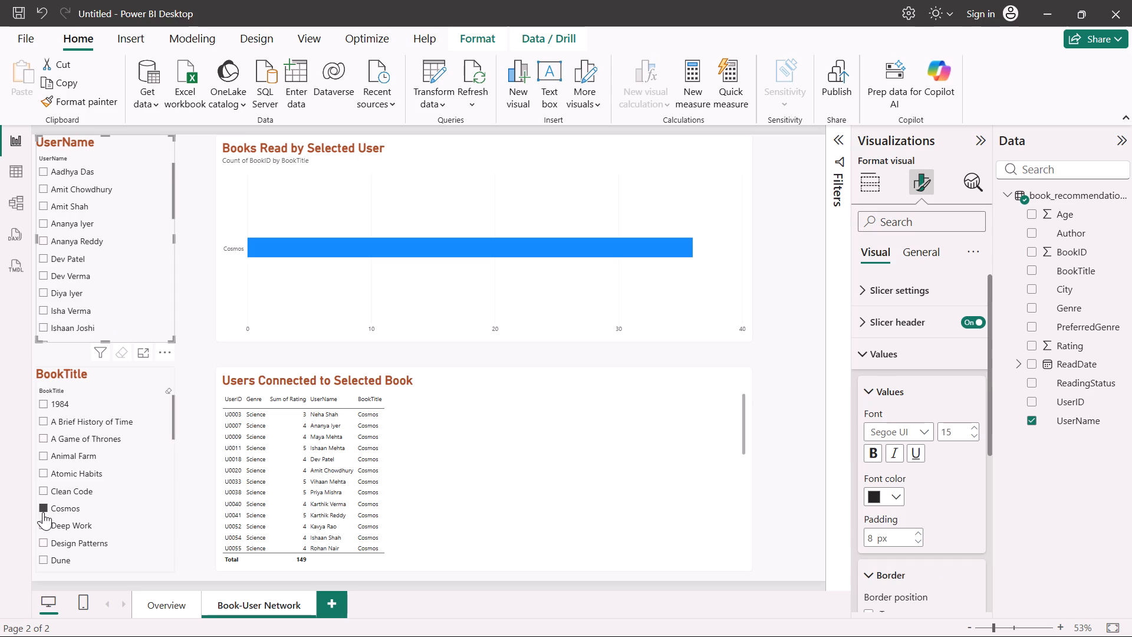
# Clear the Cosmos selection in the BookTitle slicer.
pyautogui.click(43, 512)
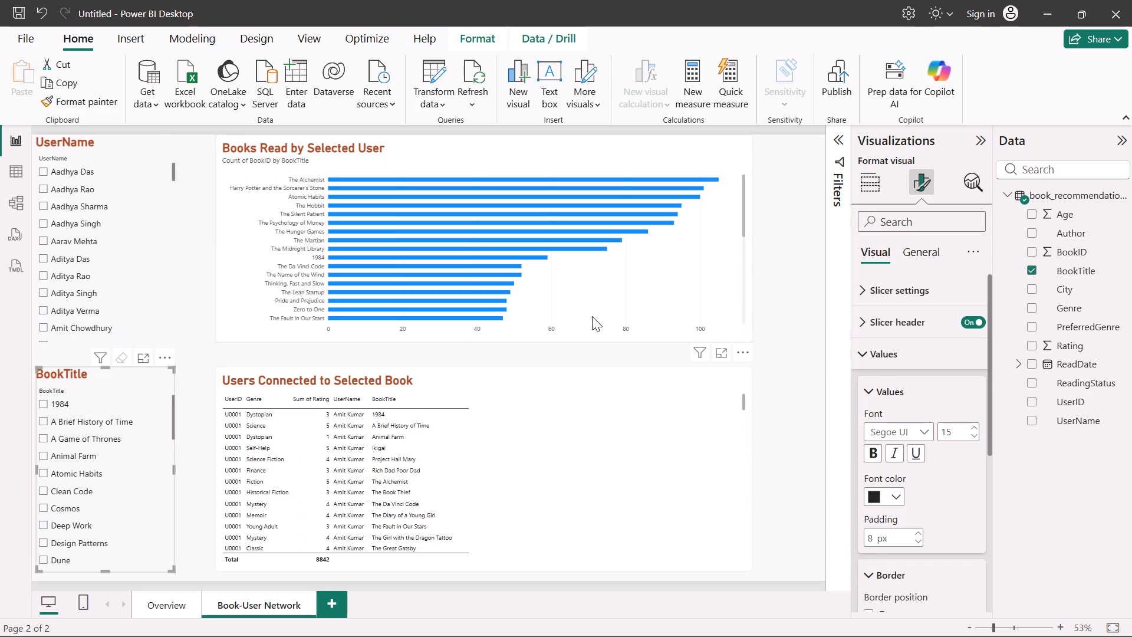
# Set the Y-axis values font size of the Books Read by Selected User bar chart to 15.
pyautogui.click(592, 316)
pyautogui.click(914, 330)
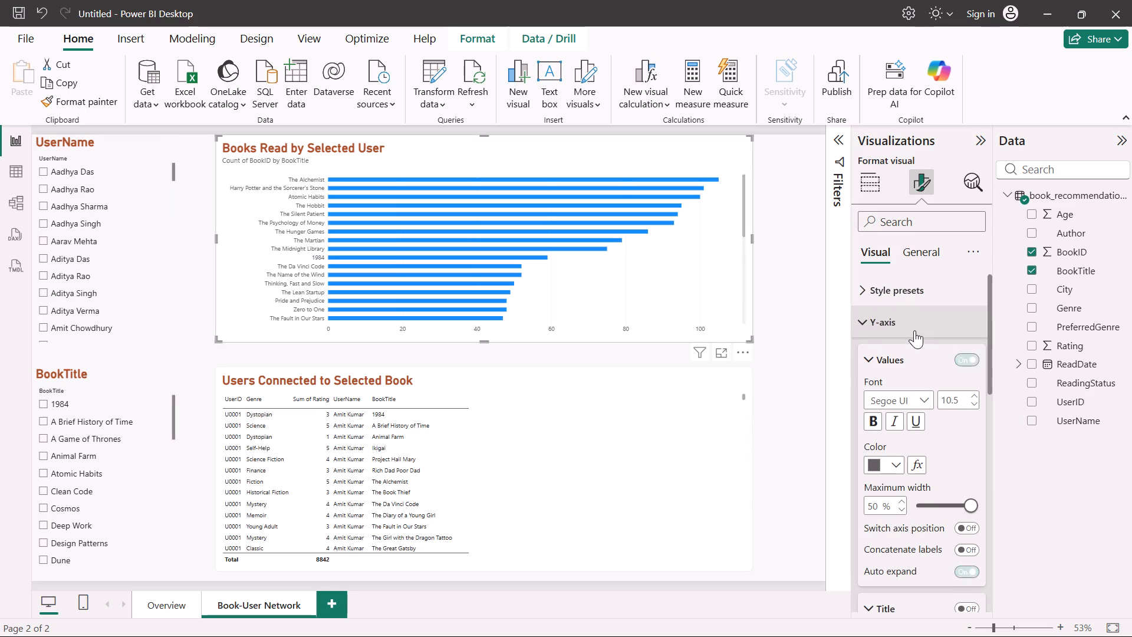
pyautogui.click(962, 399)
pyautogui.write('15')
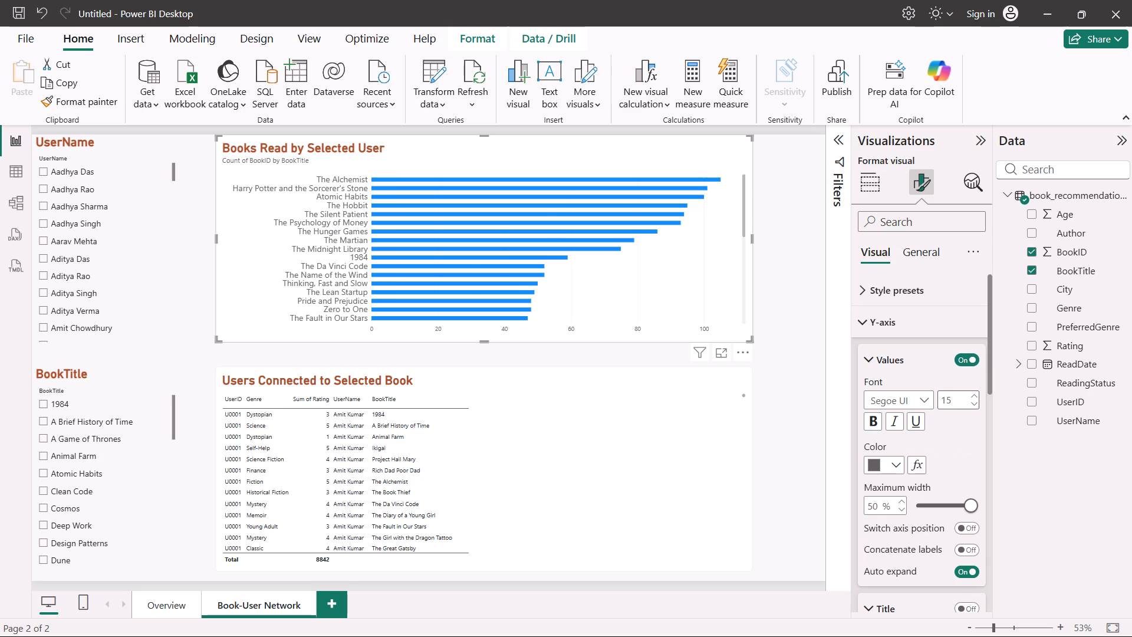
# Set the Values font size of the Users Connected to Selected Book table to 15, look over its remaining format settings and deselect it.
pyautogui.click(572, 425)
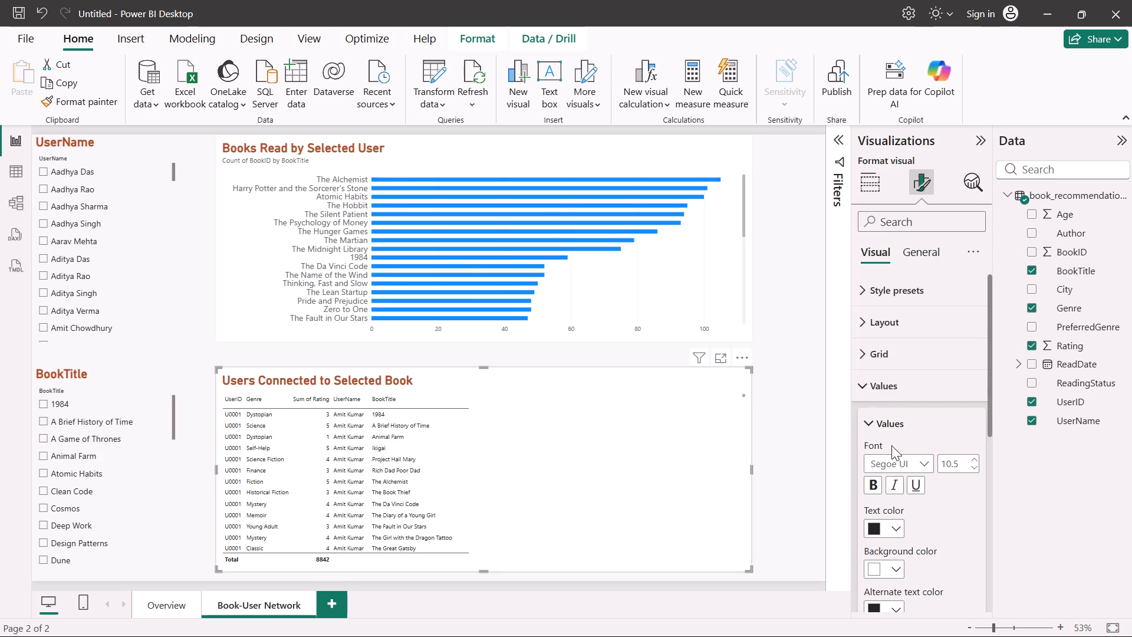
pyautogui.click(953, 465)
pyautogui.write('15')
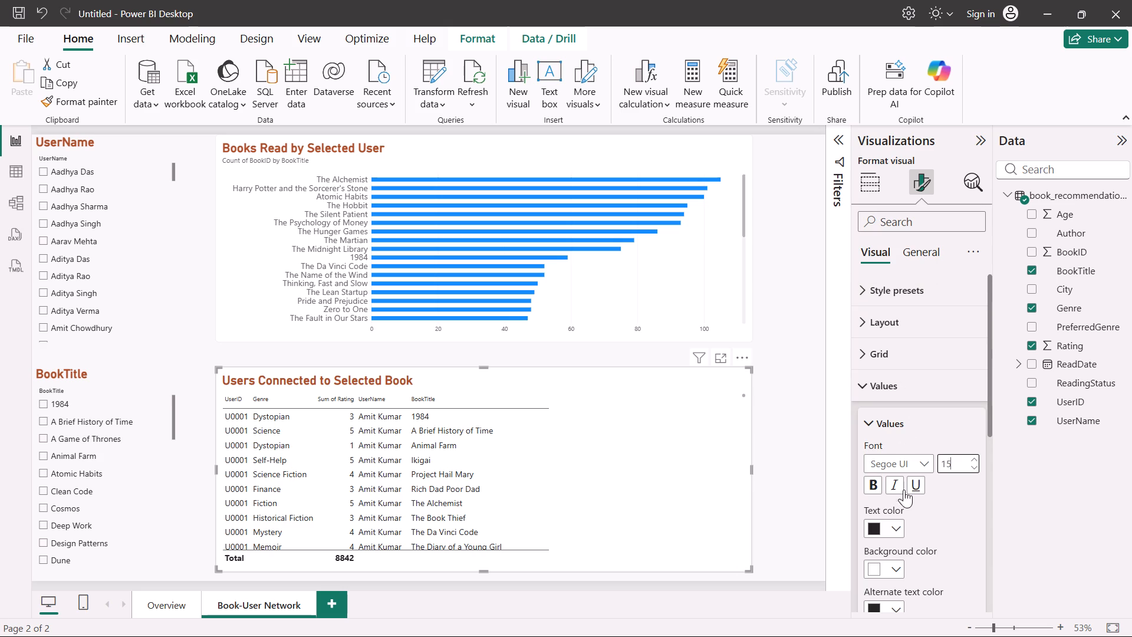
pyautogui.scroll(-5, 906, 516)
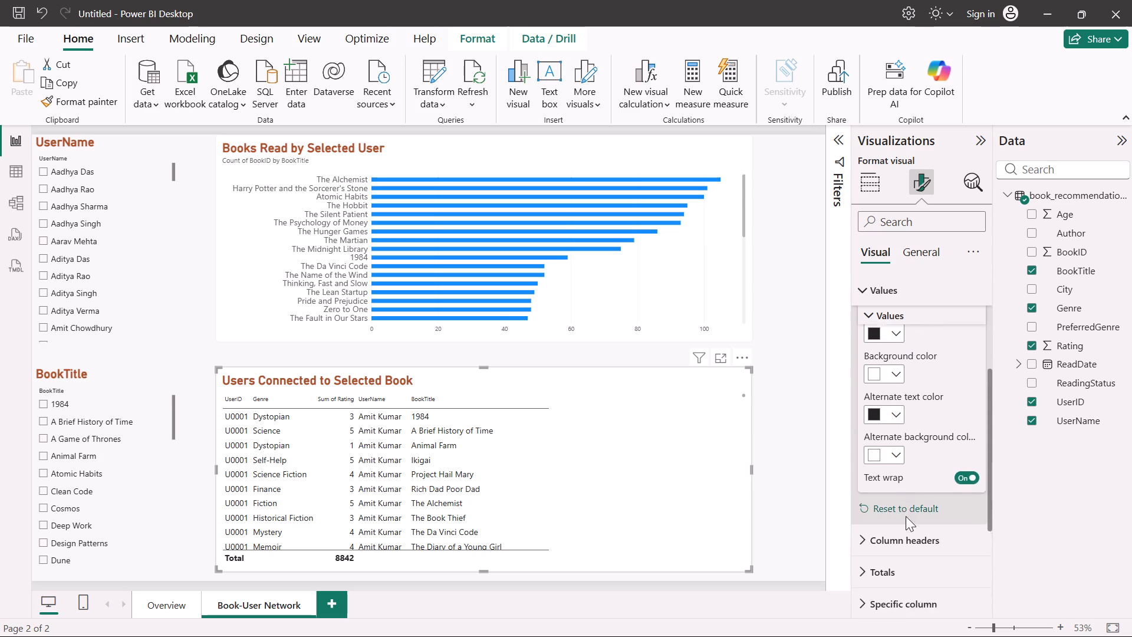
pyautogui.scroll(-2, 906, 516)
pyautogui.hscroll(1, 906, 516)
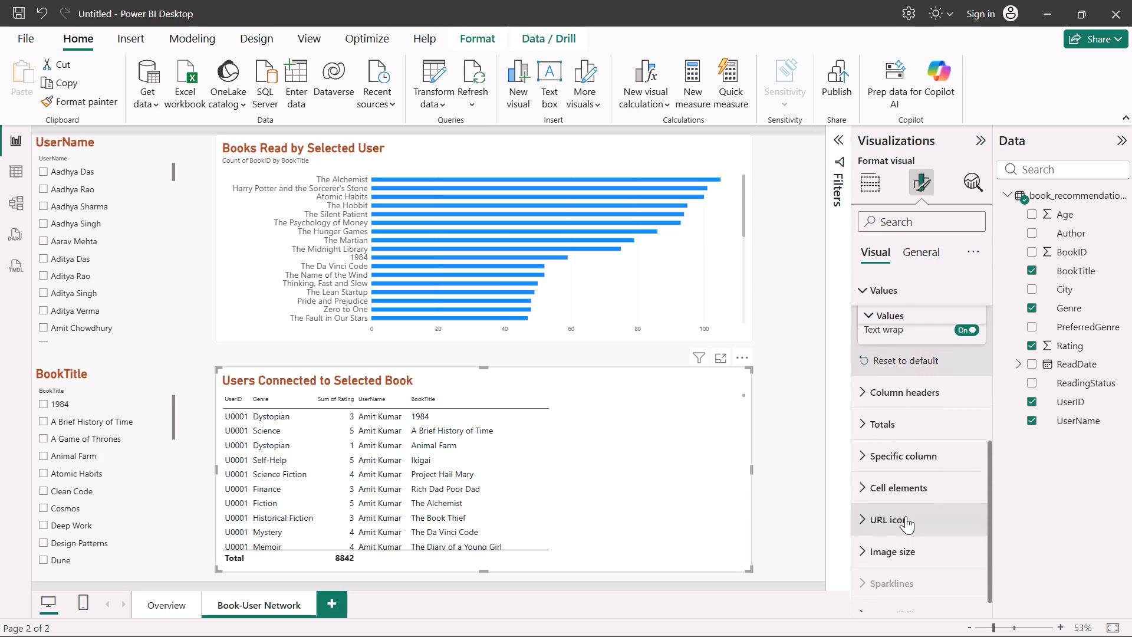
pyautogui.hscroll(1, 906, 516)
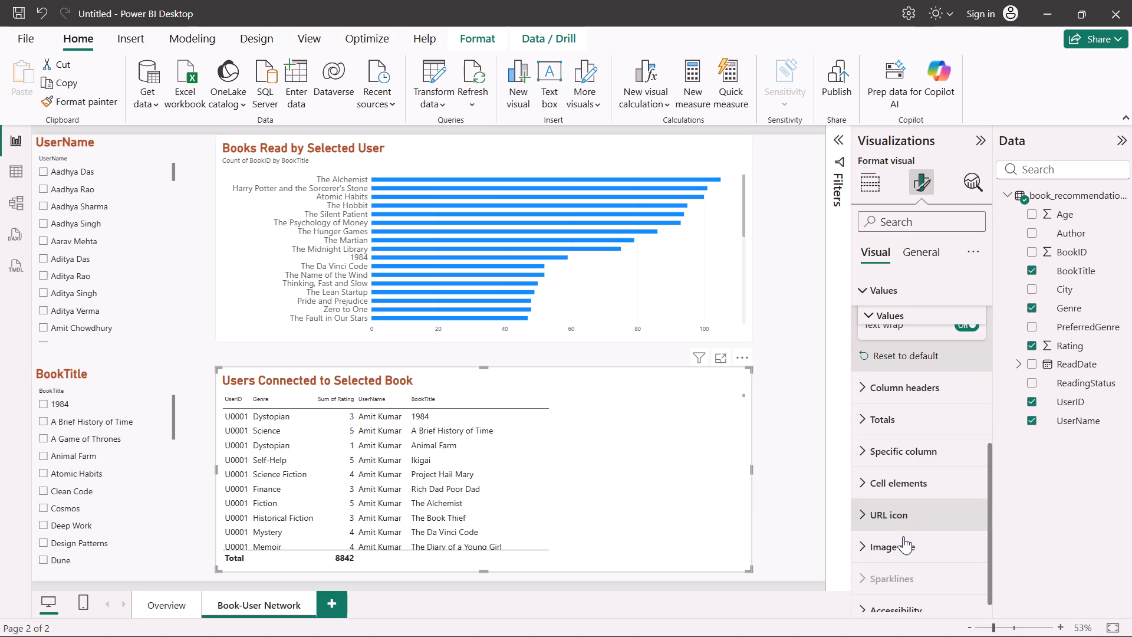
pyautogui.scroll(4, 905, 517)
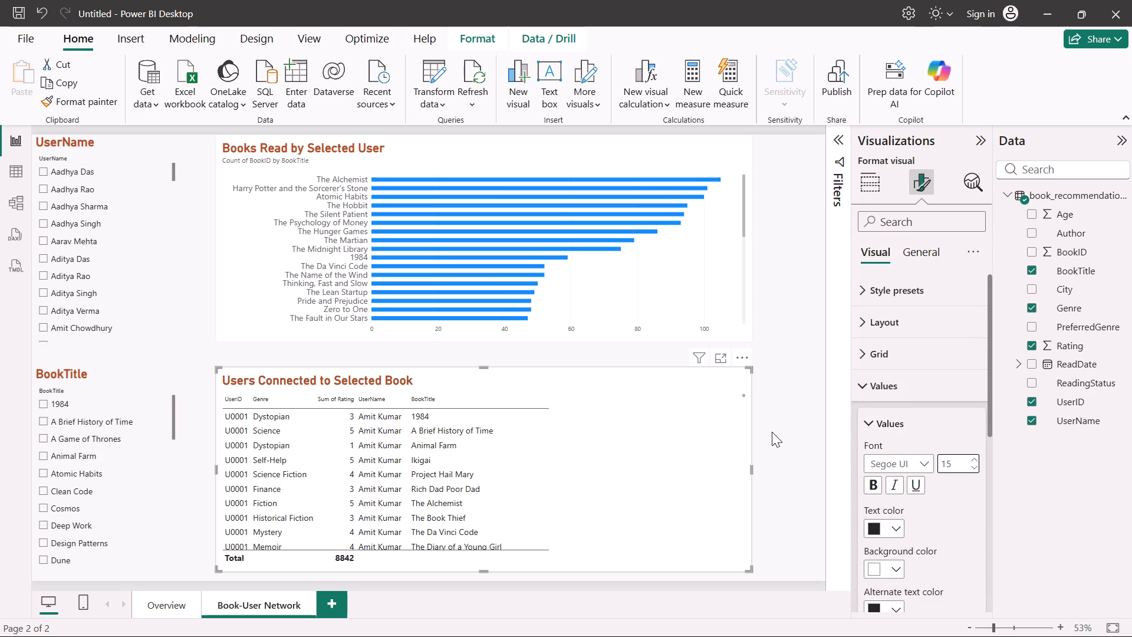
pyautogui.click(795, 429)
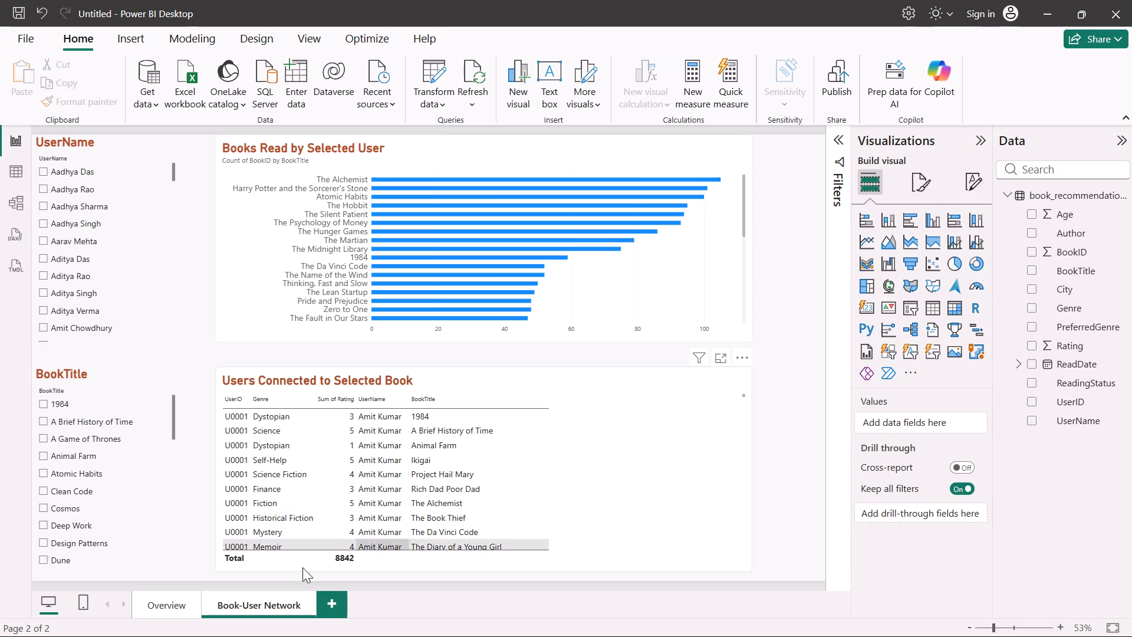
# Review the Overview and Book-User Network pages, testing and clearing row selection in the Users Connected to Selected Book table, and return to Overview.
pyautogui.click(169, 609)
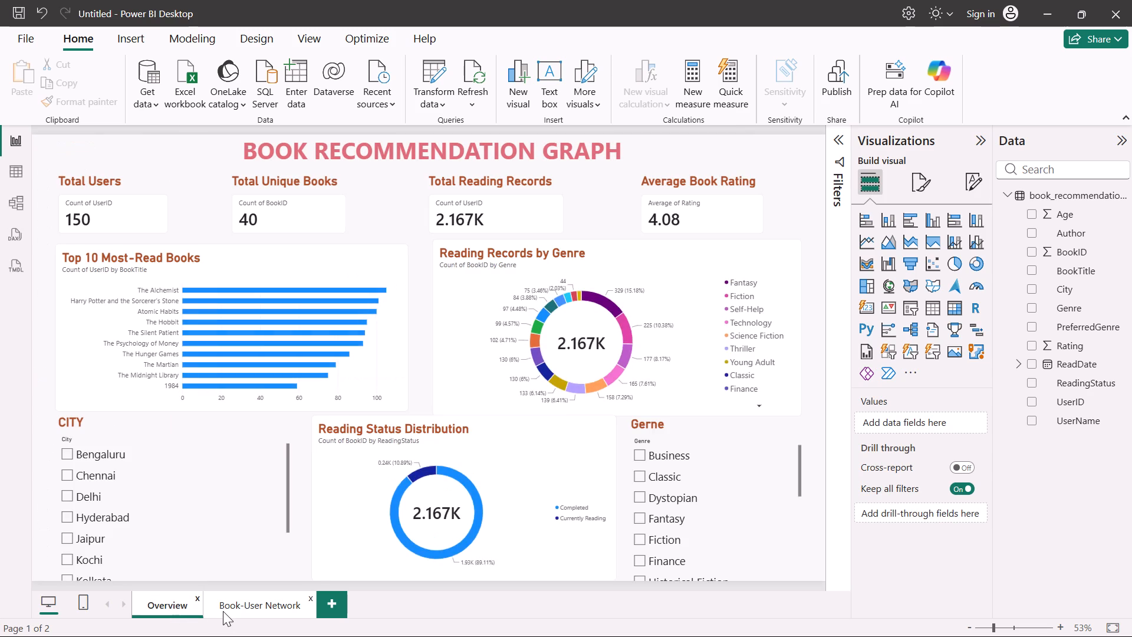
pyautogui.click(223, 611)
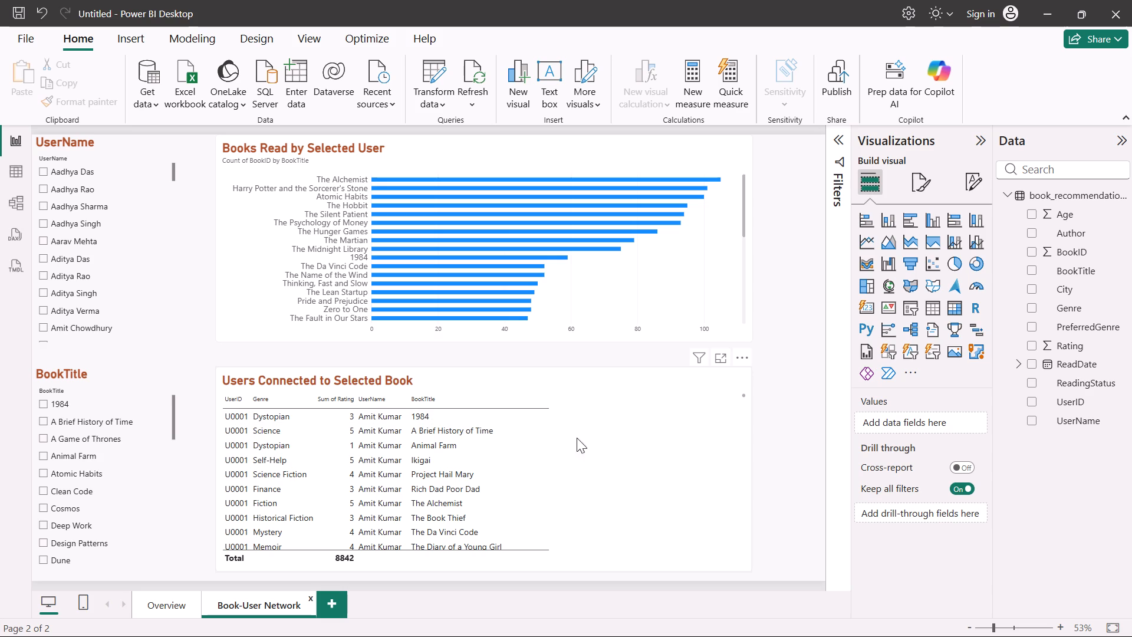
pyautogui.click(446, 467)
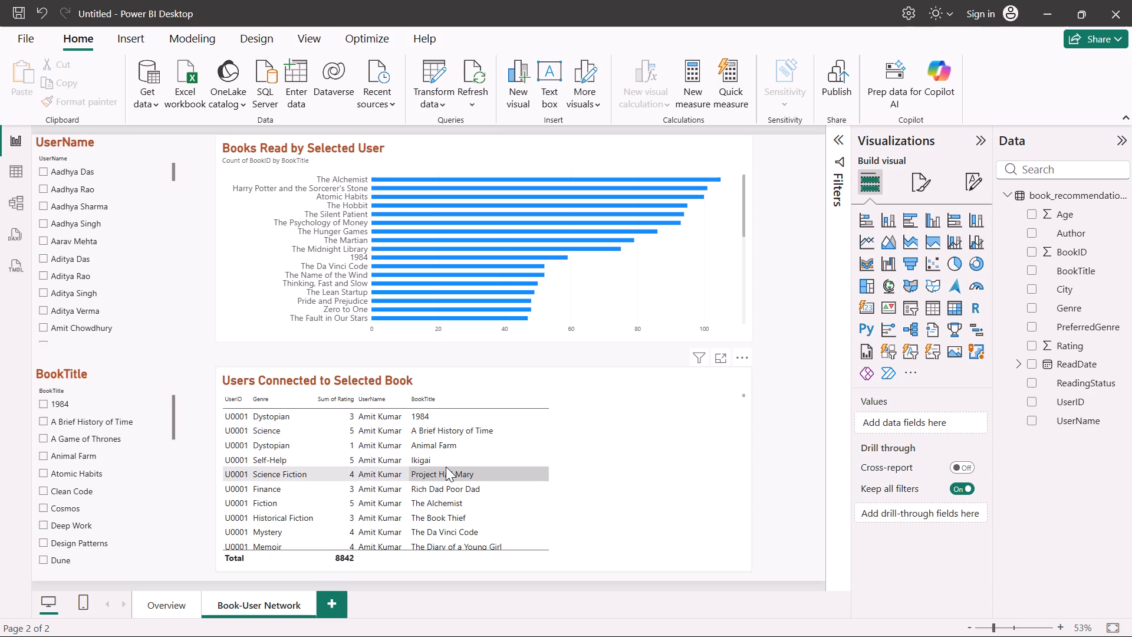
pyautogui.click(420, 454)
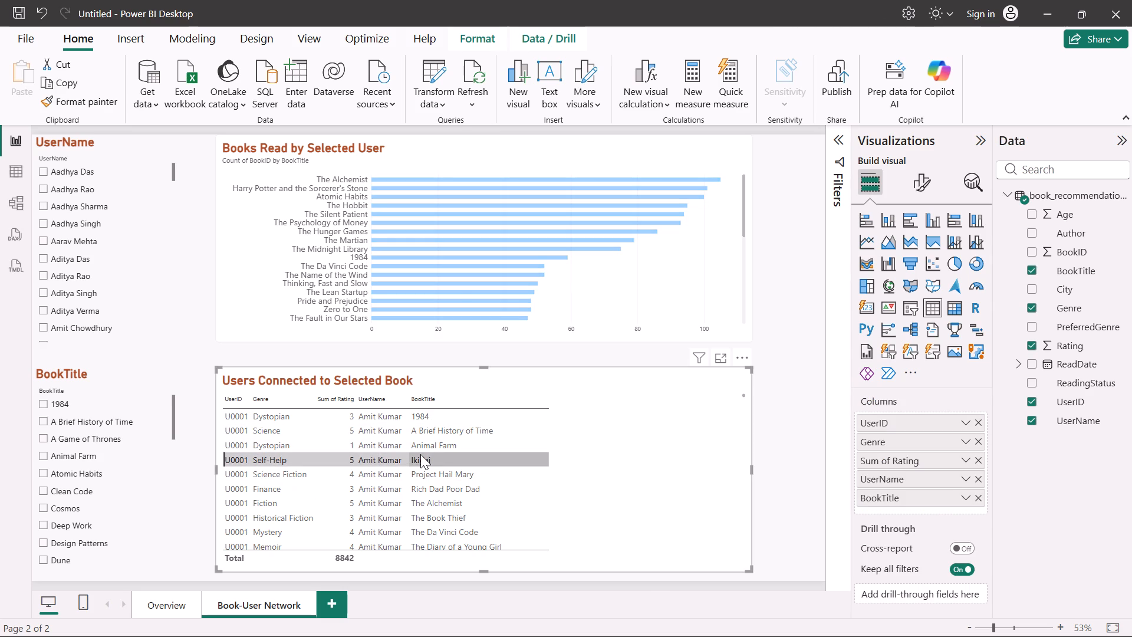
pyautogui.click(452, 286)
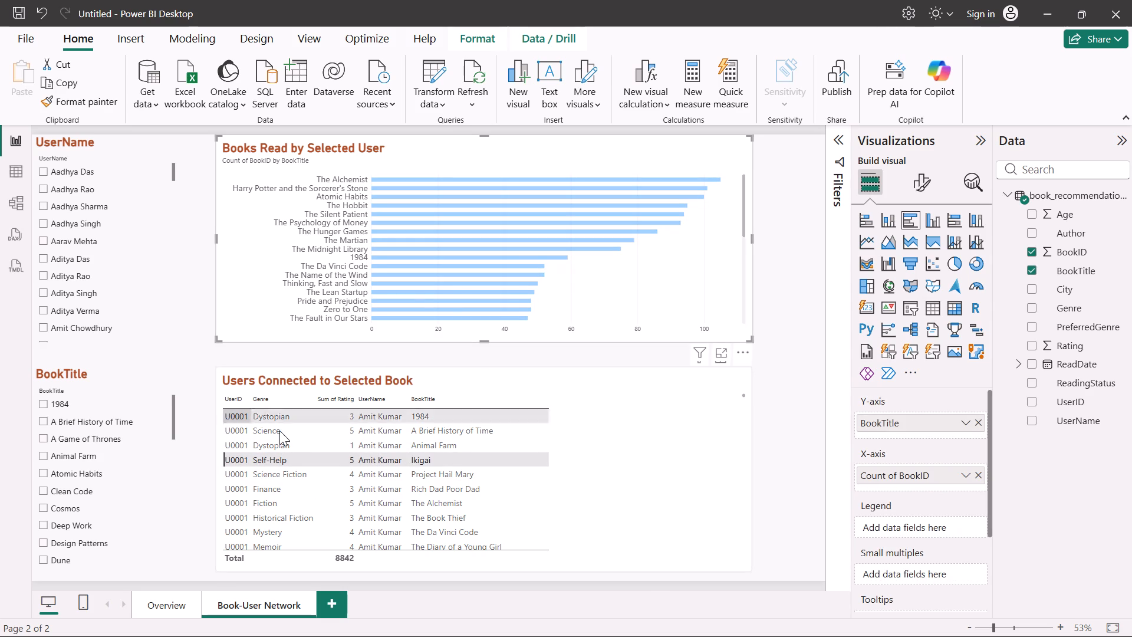
pyautogui.click(794, 406)
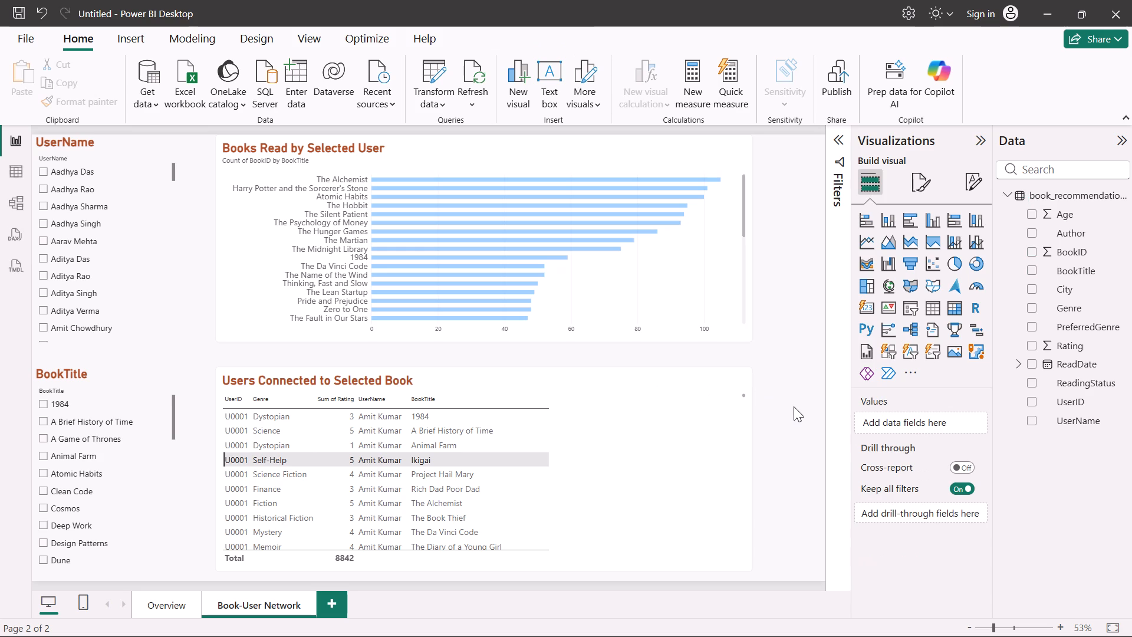
pyautogui.click(412, 451)
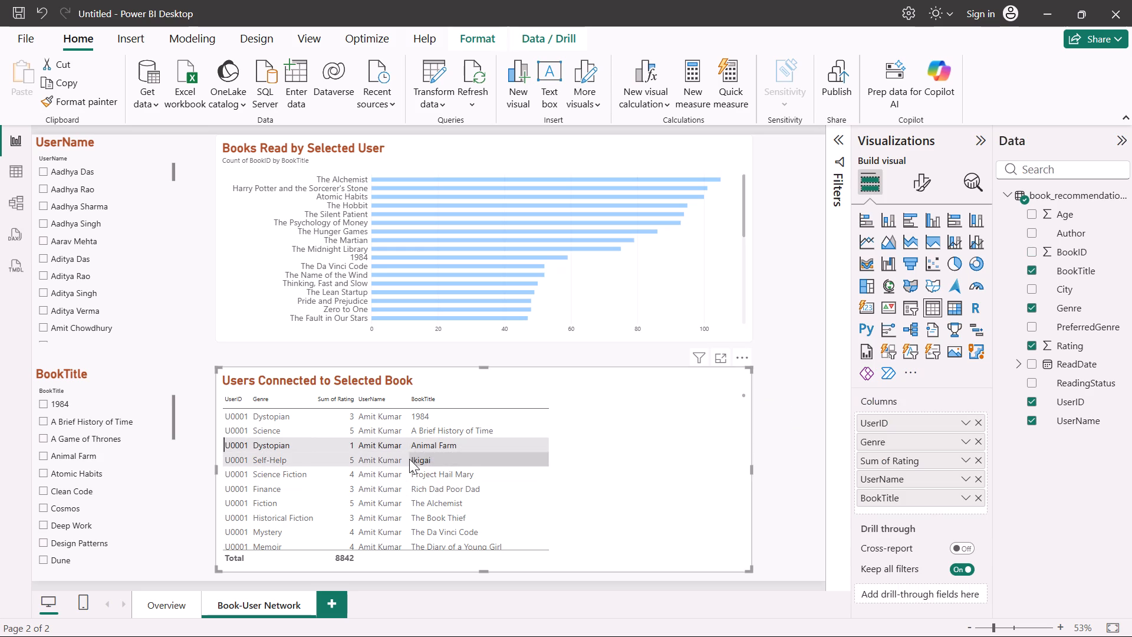
pyautogui.click(412, 446)
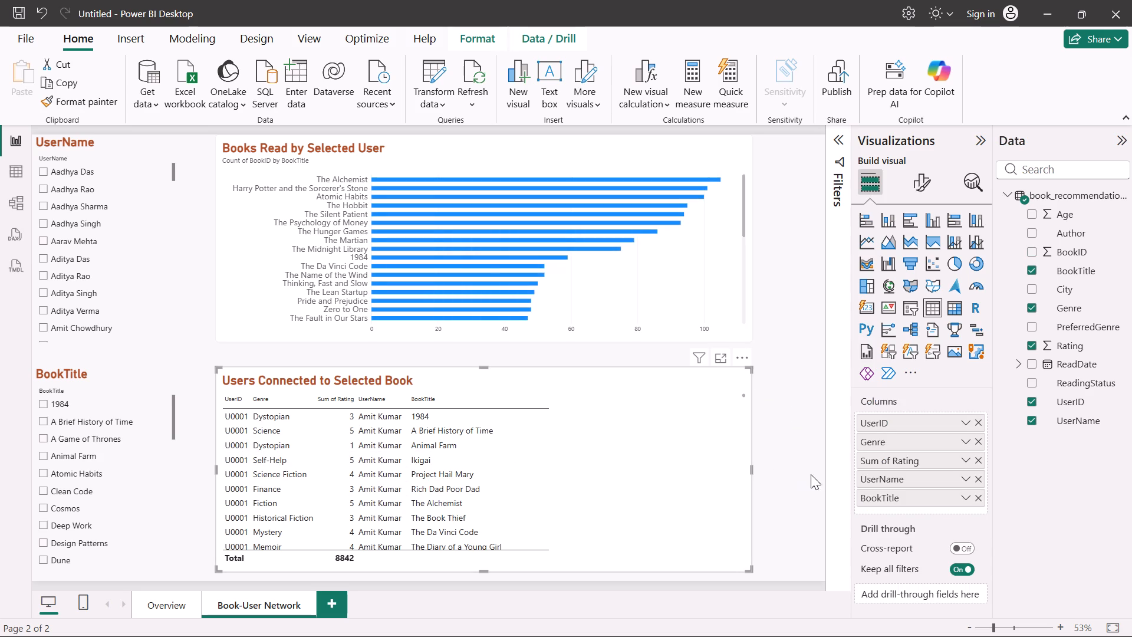
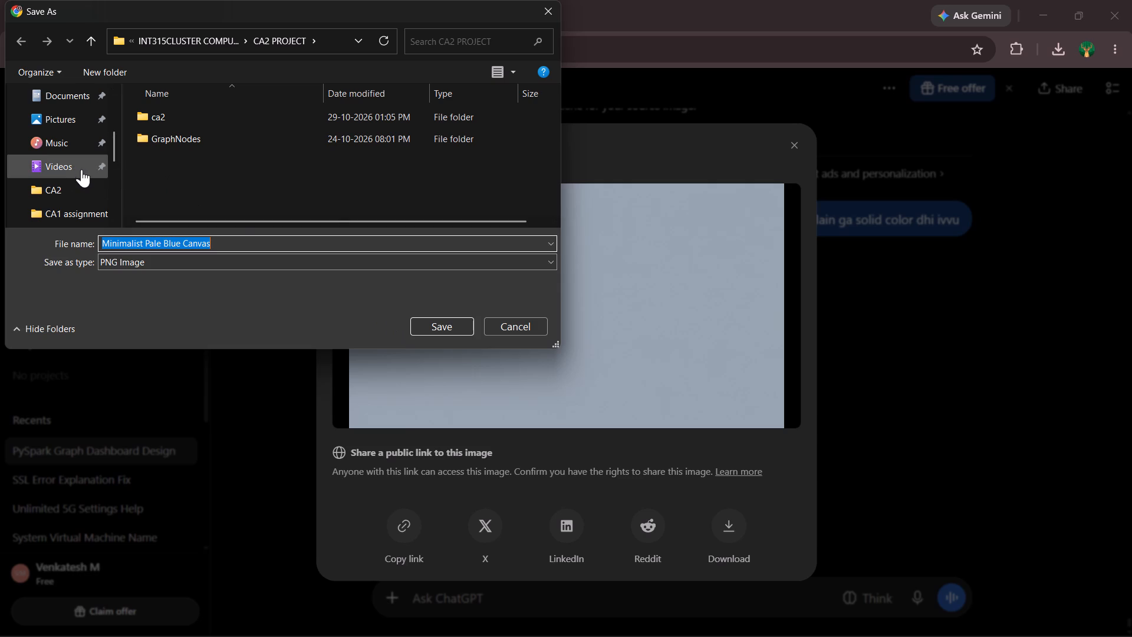
pyautogui.click(460, 328)
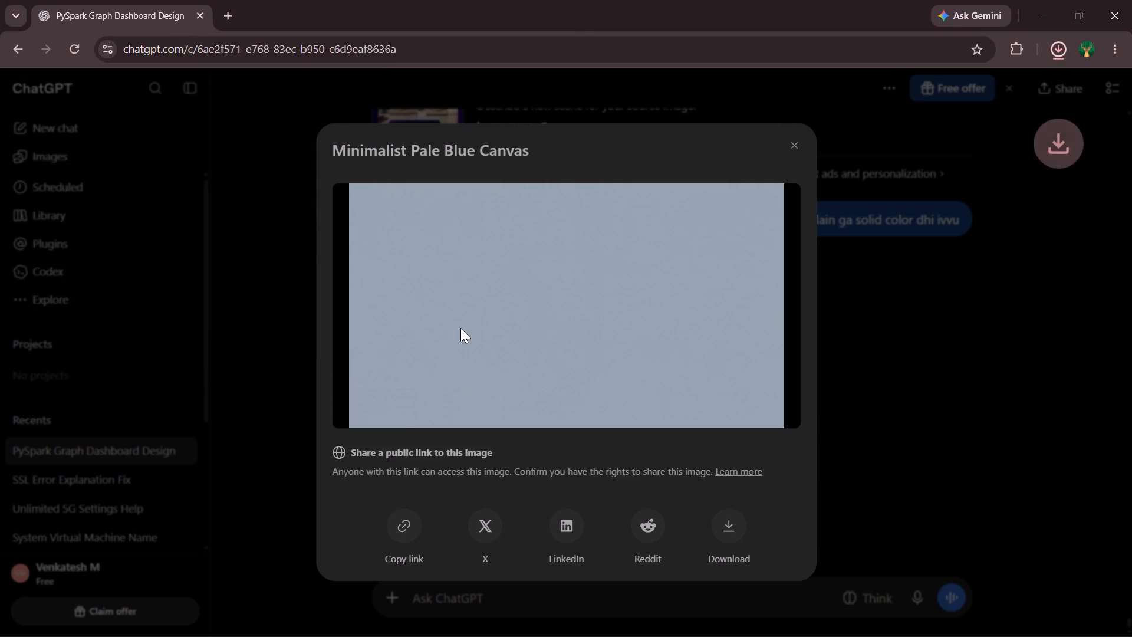
# Switch to Power BI Desktop and remove the Pastel Book Recommendation Dashboard image from the Overview page's canvas background.
pyautogui.hotkey('alt', 'Tab')
pyautogui.hotkey('alt', 'Tab')
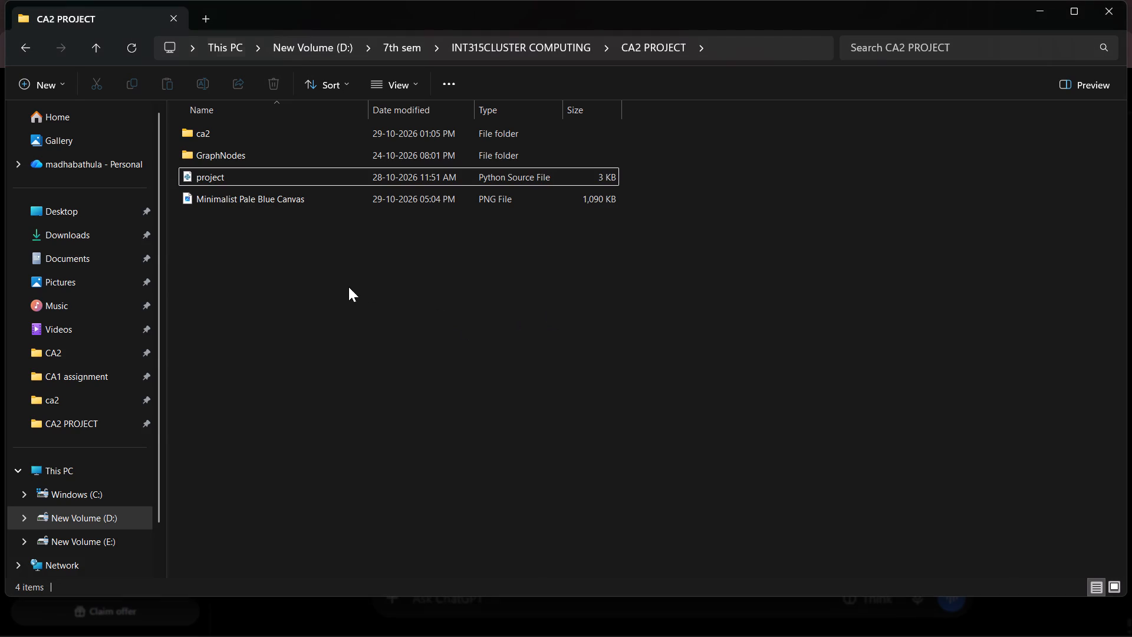
pyautogui.hotkey('alt', 'Tab')
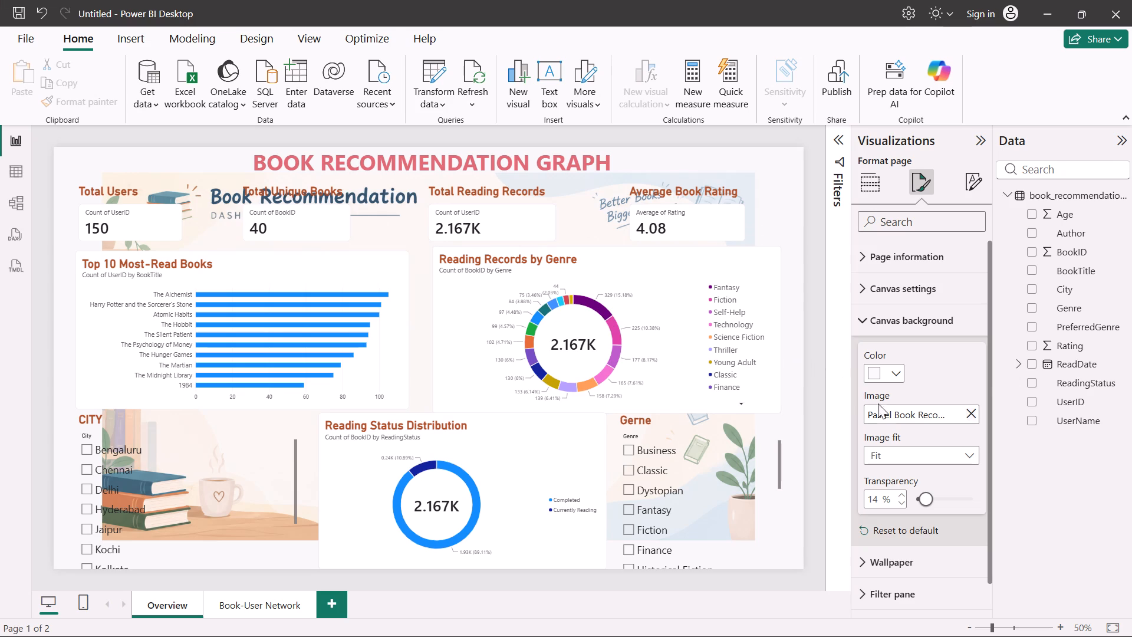
pyautogui.click(973, 413)
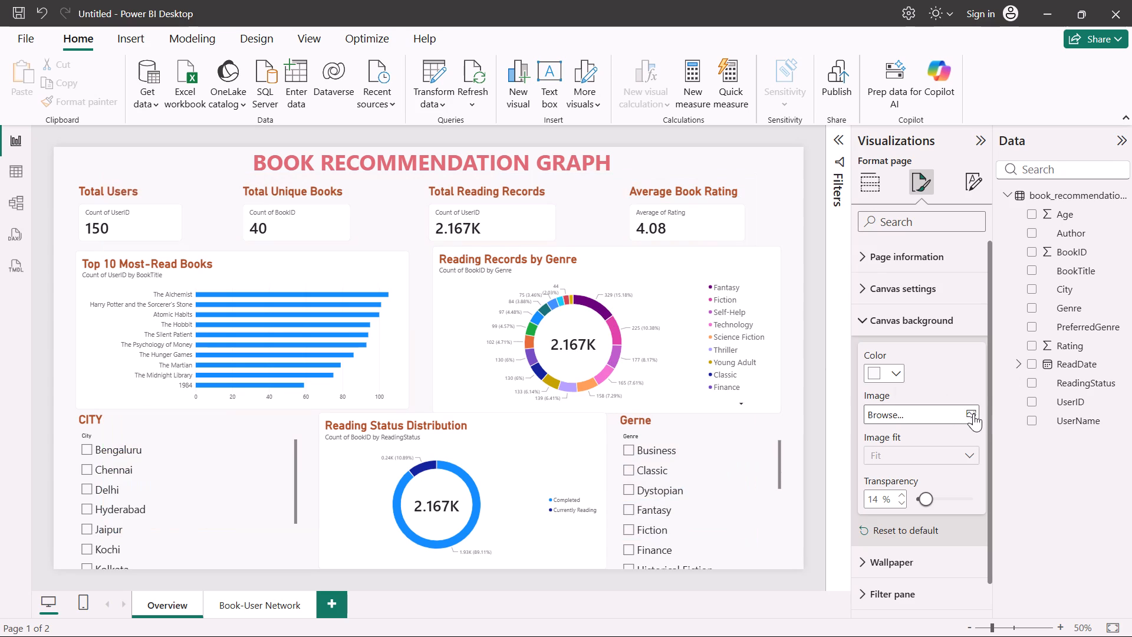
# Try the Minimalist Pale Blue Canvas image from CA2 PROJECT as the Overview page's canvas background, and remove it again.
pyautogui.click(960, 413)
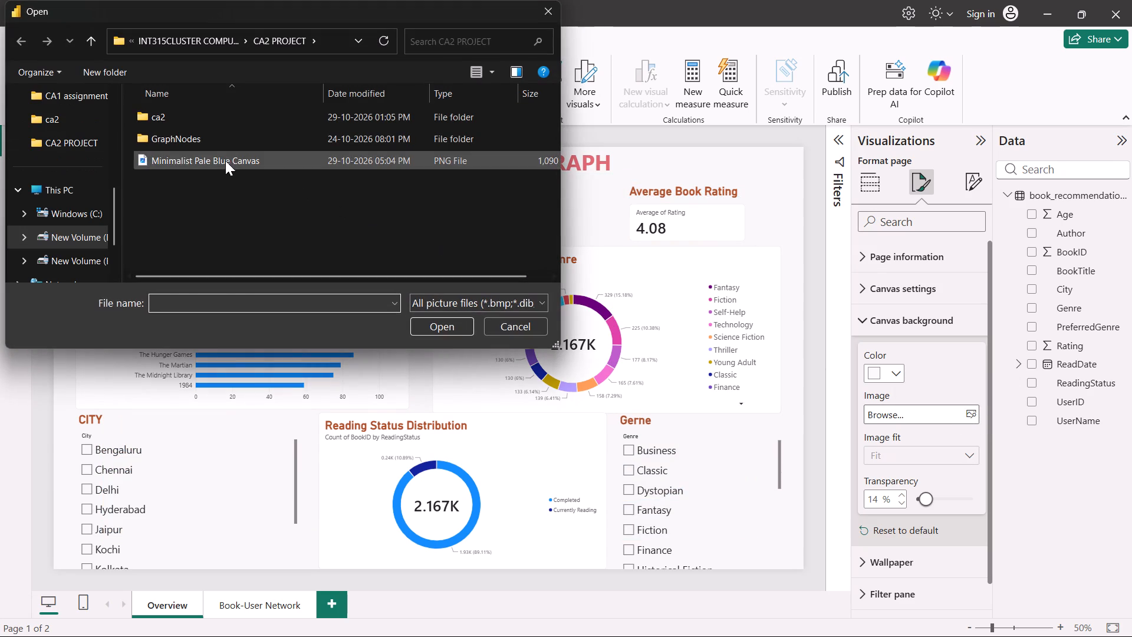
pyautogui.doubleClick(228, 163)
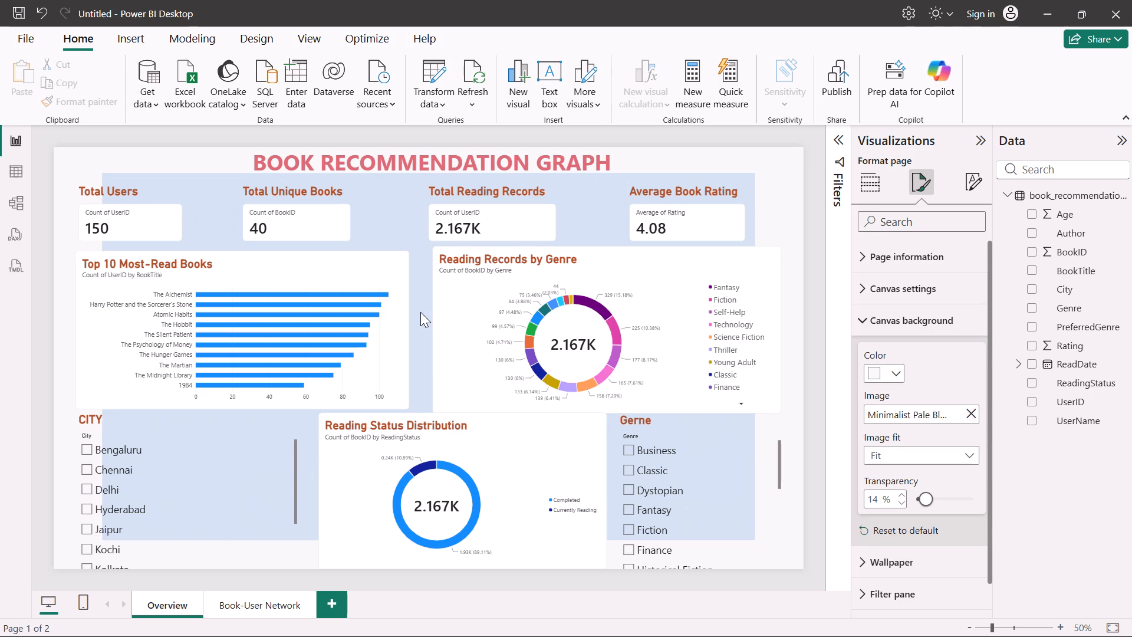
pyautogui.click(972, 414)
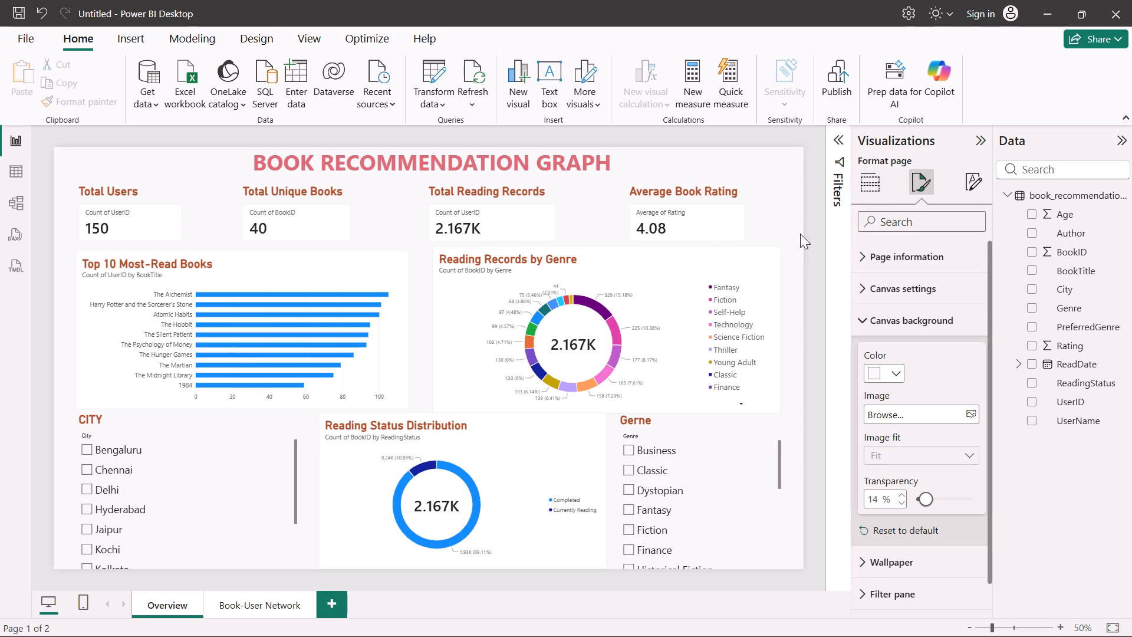
# Generate the report's printable PDF and examine the layout of both dashboard pages in the browser.
pyautogui.hotkey('ctrl', 'p')
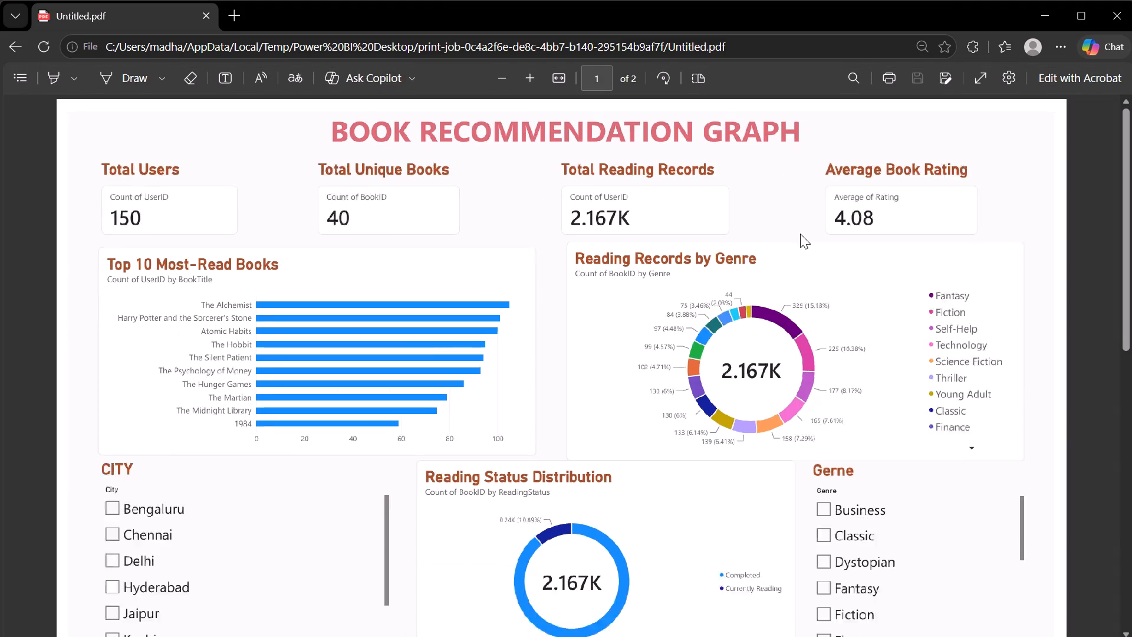
pyautogui.scroll(-4, 800, 234)
pyautogui.scroll(1, 800, 234)
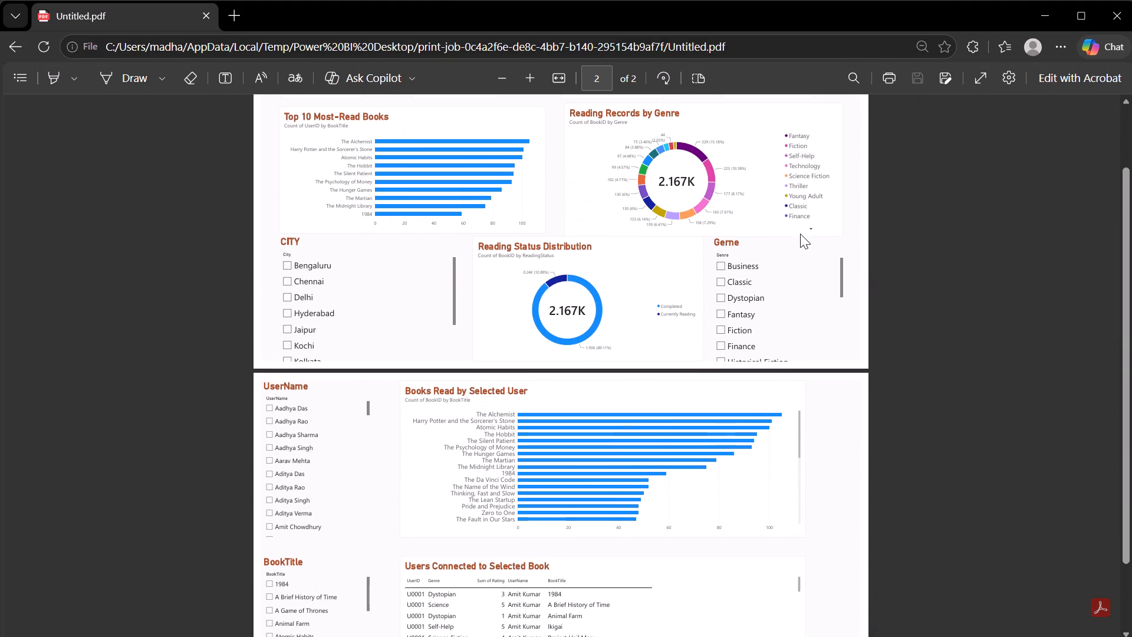
pyautogui.scroll(4, 800, 234)
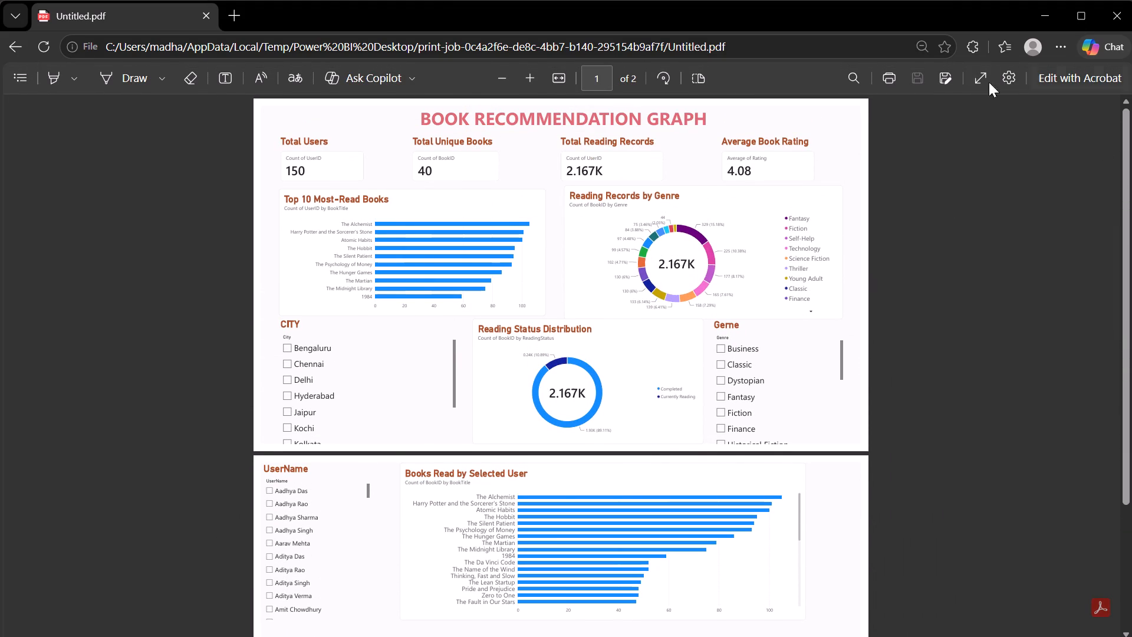
pyautogui.scroll(2, 852, 183)
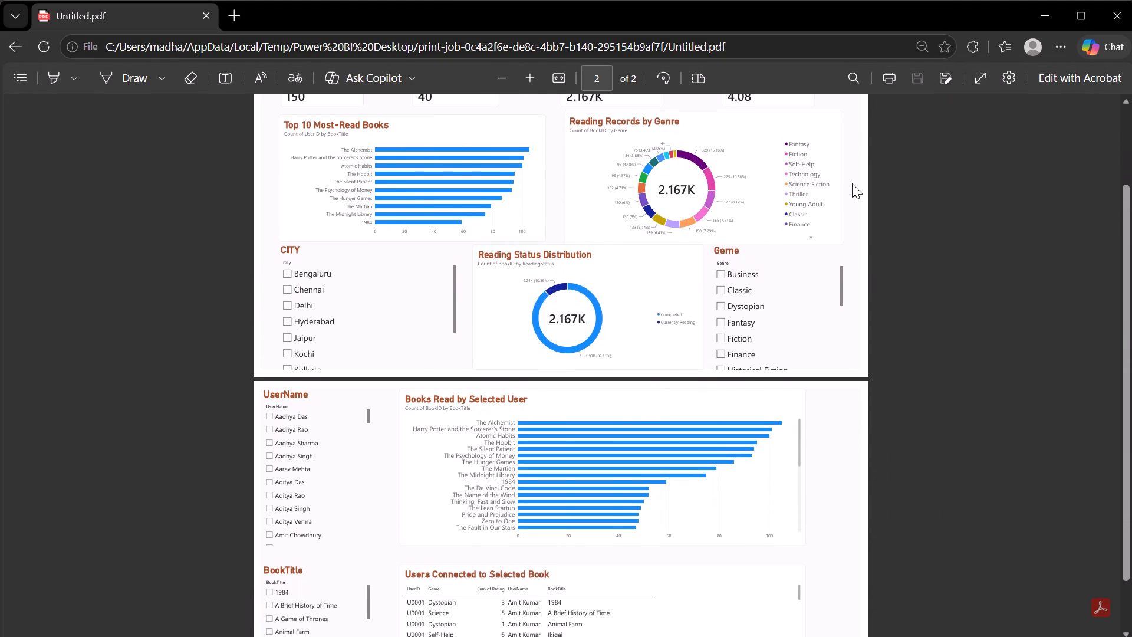
pyautogui.scroll(2, 852, 183)
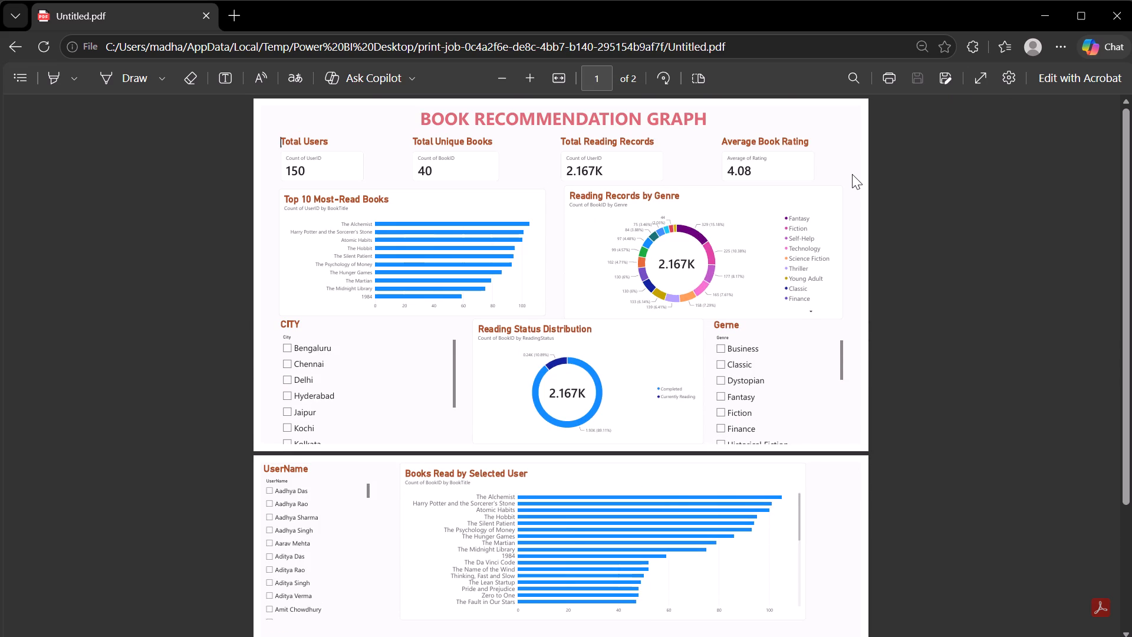
pyautogui.click(674, 272)
pyautogui.click(722, 364)
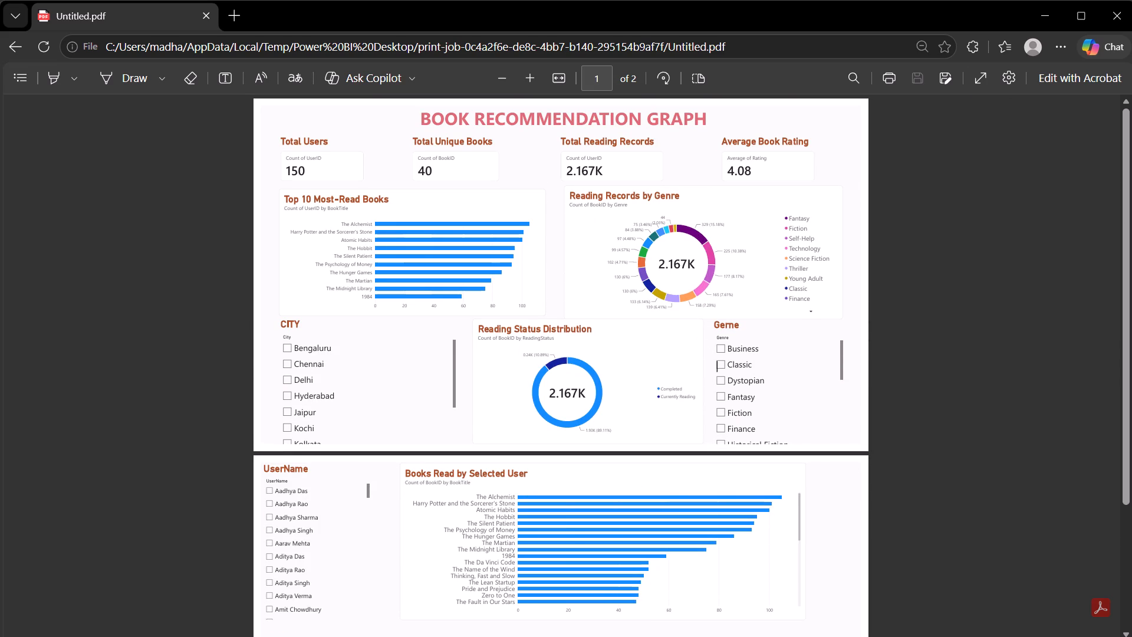
pyautogui.click(720, 389)
pyautogui.scroll(-3, 710, 505)
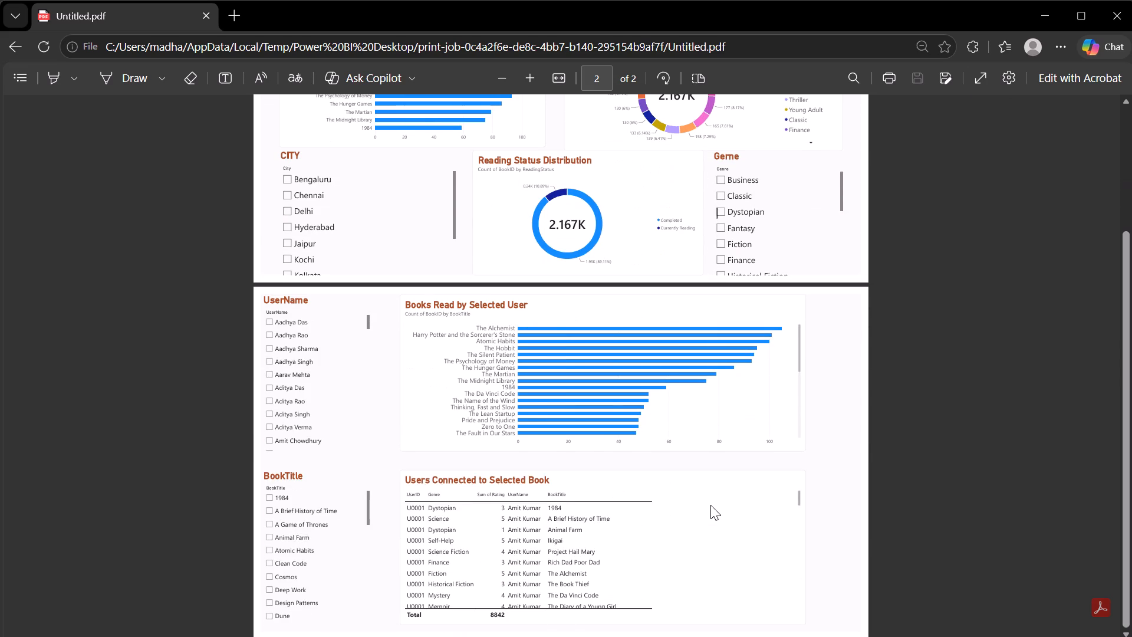
pyautogui.scroll(3, 710, 505)
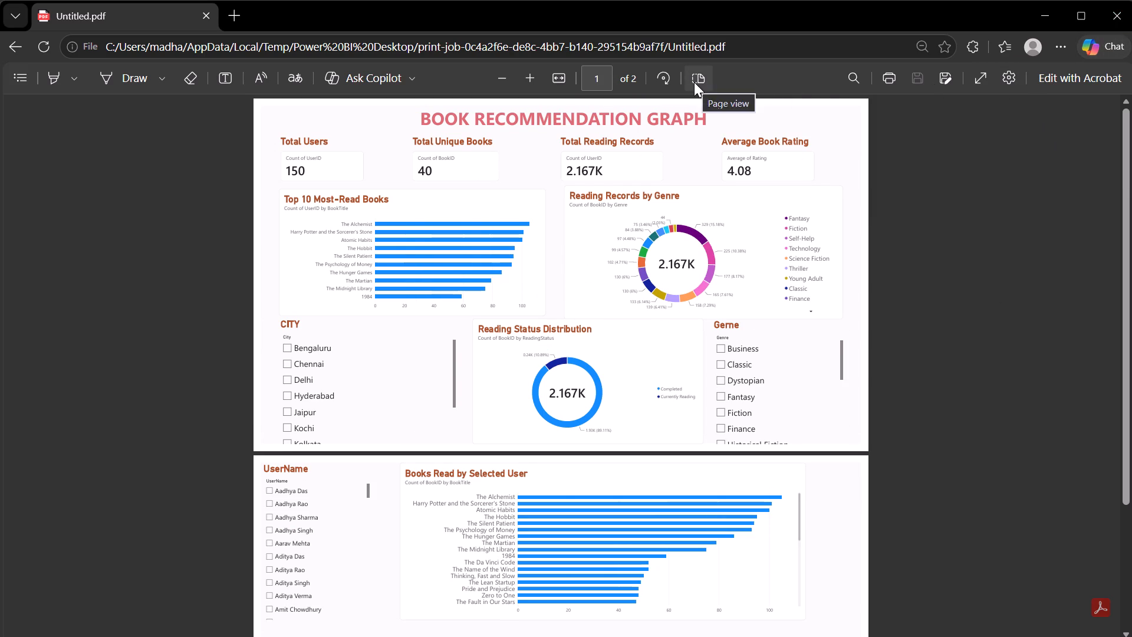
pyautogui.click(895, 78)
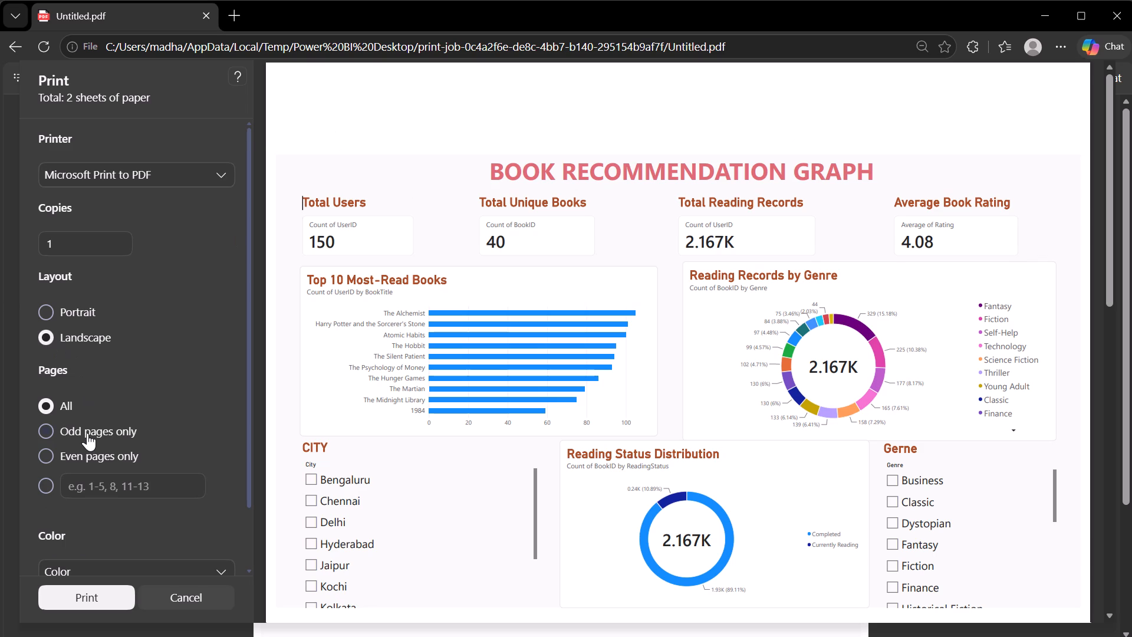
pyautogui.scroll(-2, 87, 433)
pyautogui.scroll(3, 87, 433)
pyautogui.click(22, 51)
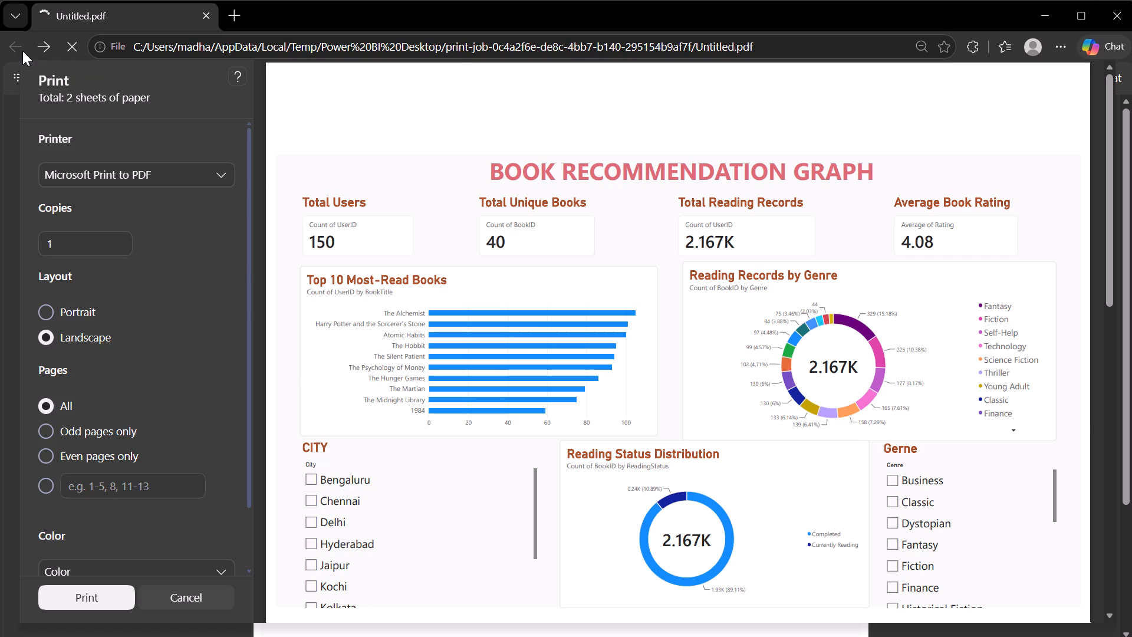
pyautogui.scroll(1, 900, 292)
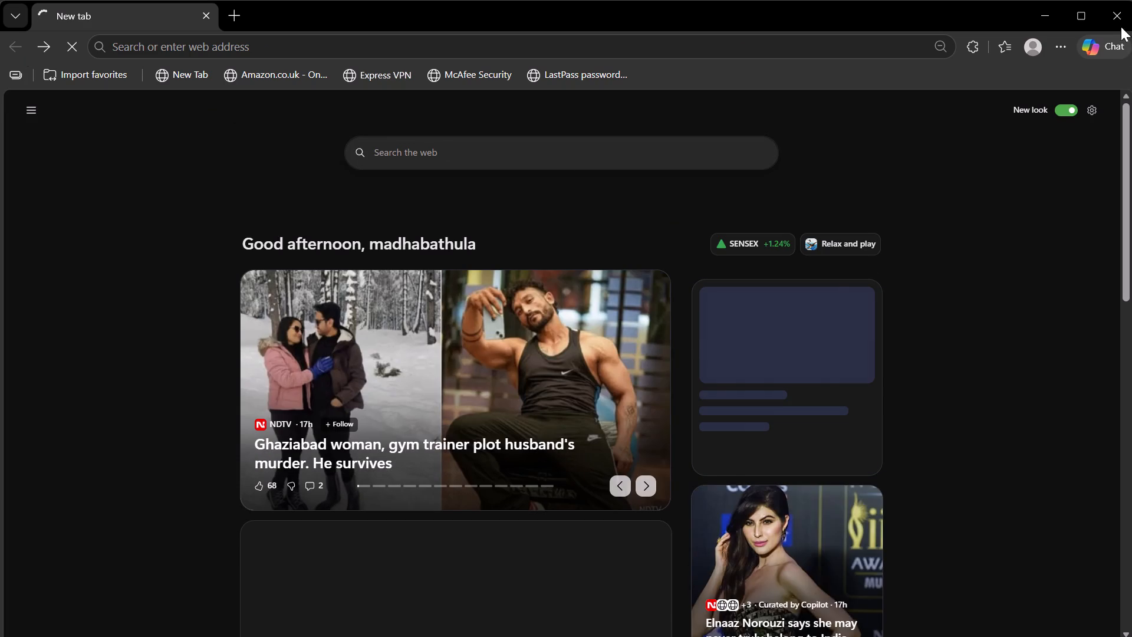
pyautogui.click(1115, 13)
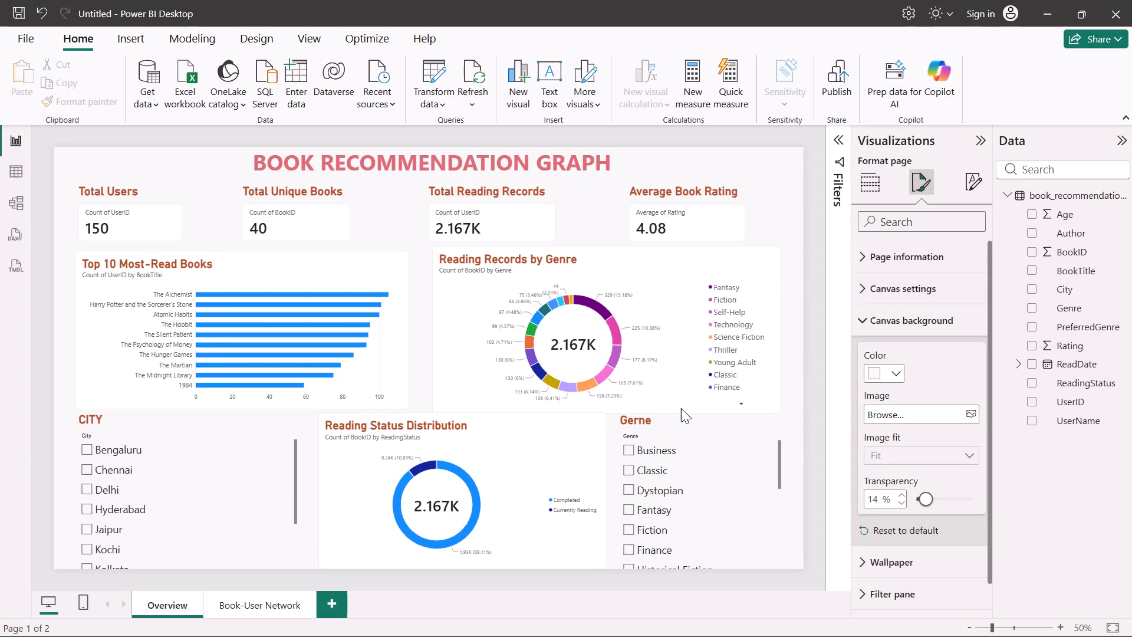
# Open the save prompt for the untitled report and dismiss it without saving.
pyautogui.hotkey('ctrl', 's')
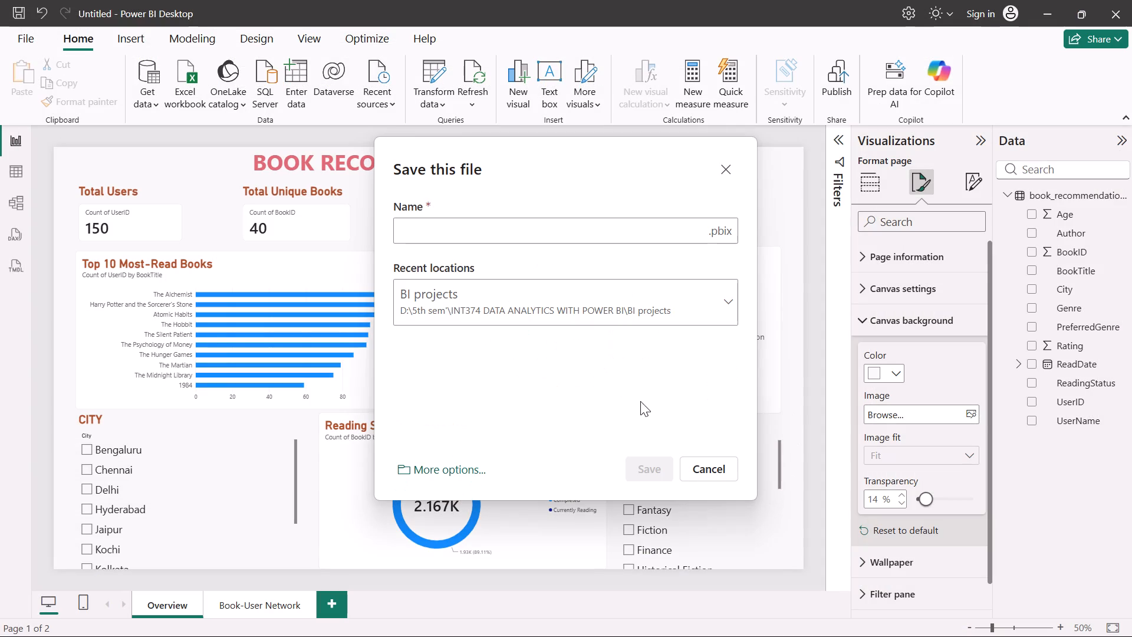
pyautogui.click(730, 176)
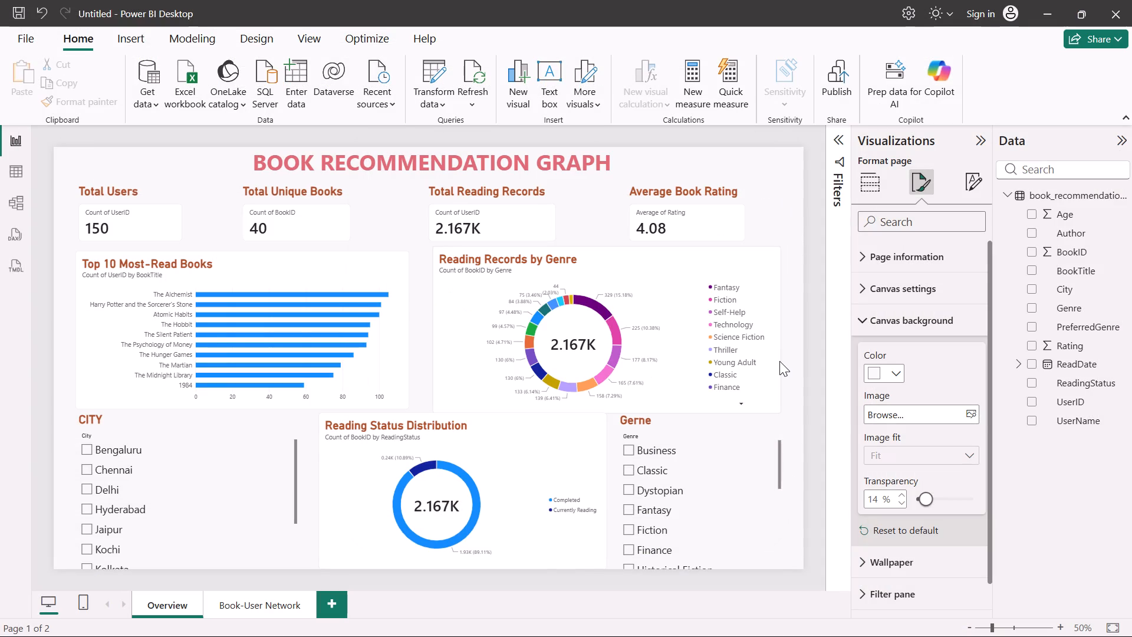
# Generate the report's printable PDF again, examine the first dashboard page's layout in the browser, and close the PDF.
pyautogui.hotkey('ctrl', 'p')
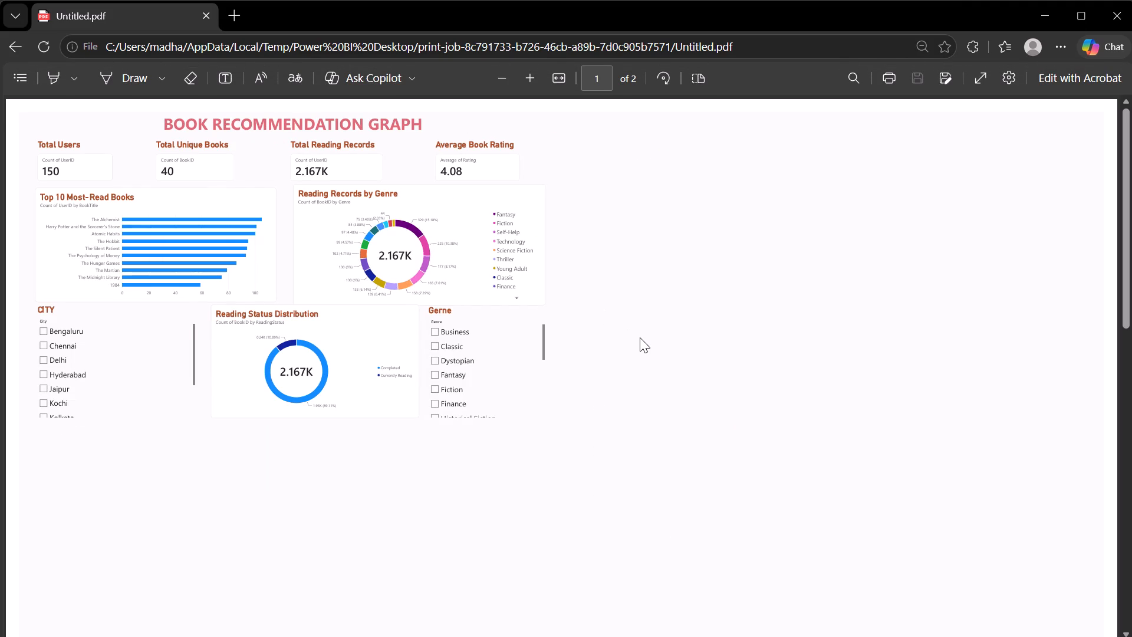
pyautogui.scroll(-4, 640, 337)
pyautogui.scroll(7, 640, 337)
pyautogui.hscroll(1, 469, 363)
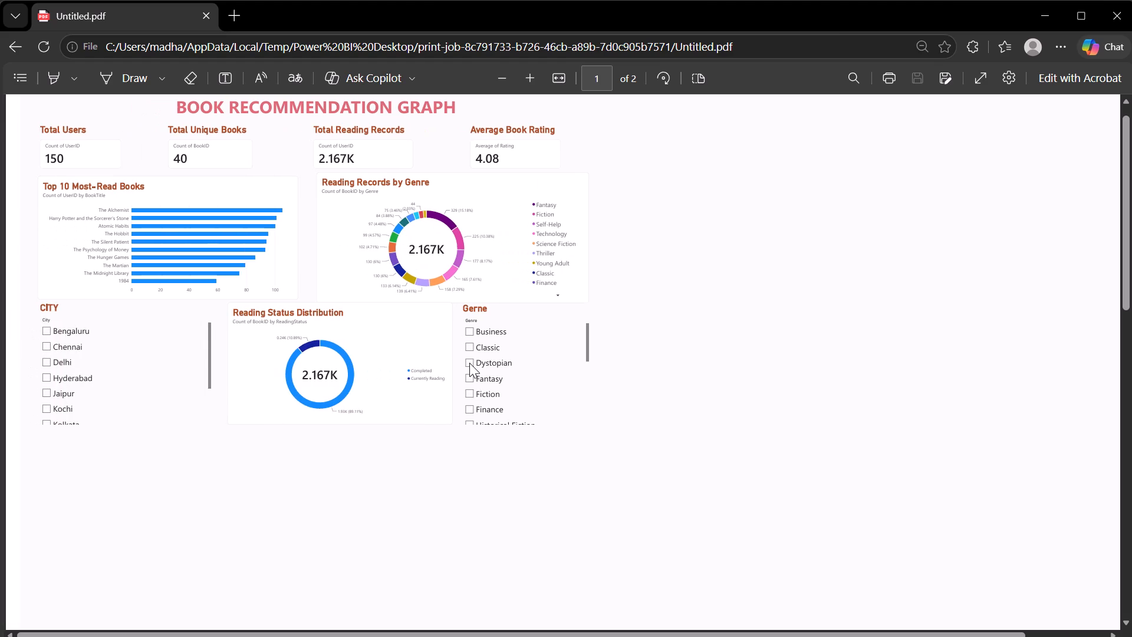
pyautogui.hscroll(1, 469, 363)
pyautogui.click(526, 374)
pyautogui.click(1121, 17)
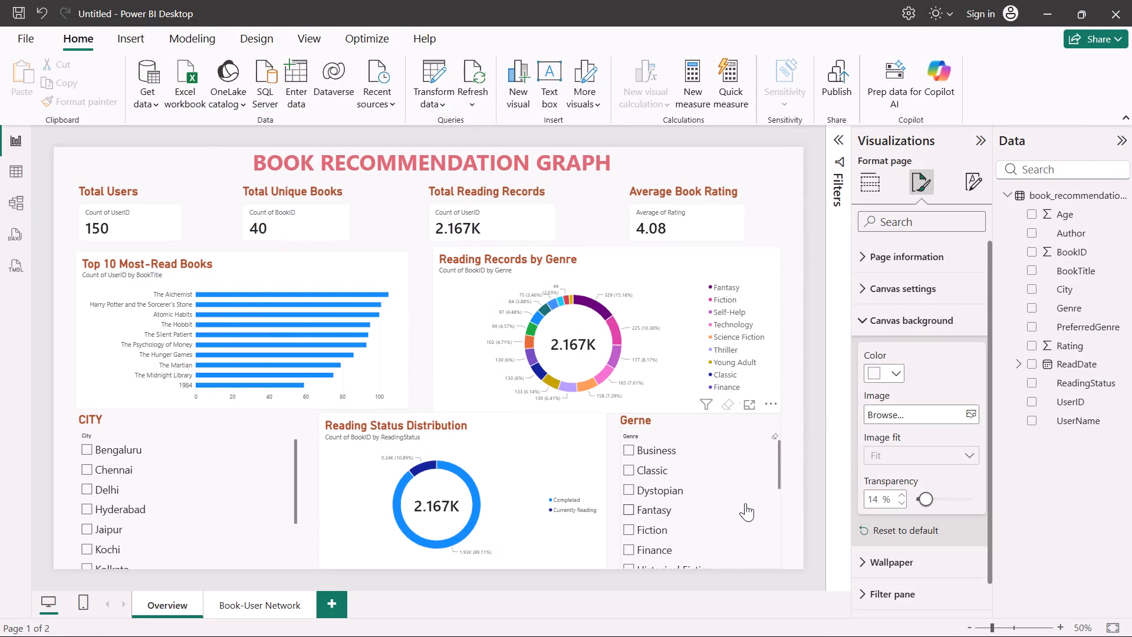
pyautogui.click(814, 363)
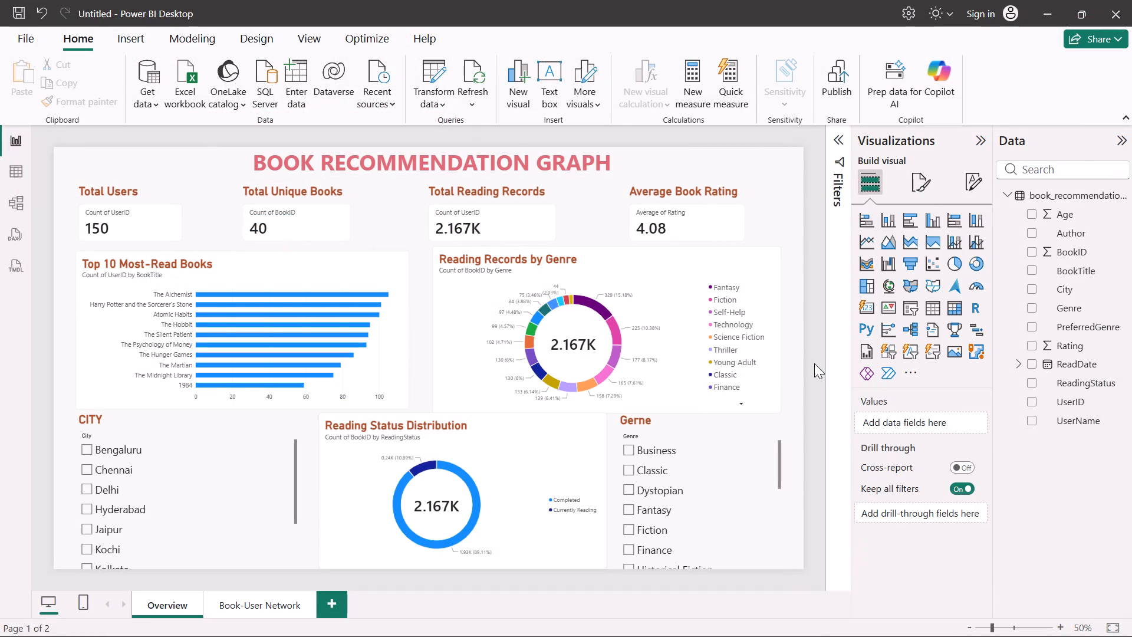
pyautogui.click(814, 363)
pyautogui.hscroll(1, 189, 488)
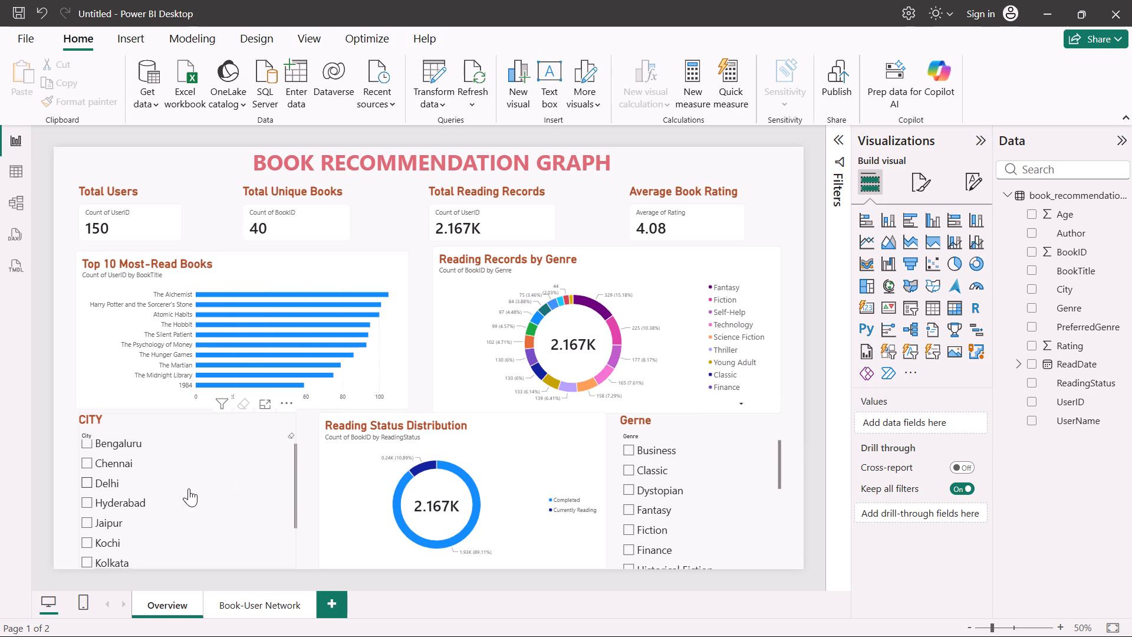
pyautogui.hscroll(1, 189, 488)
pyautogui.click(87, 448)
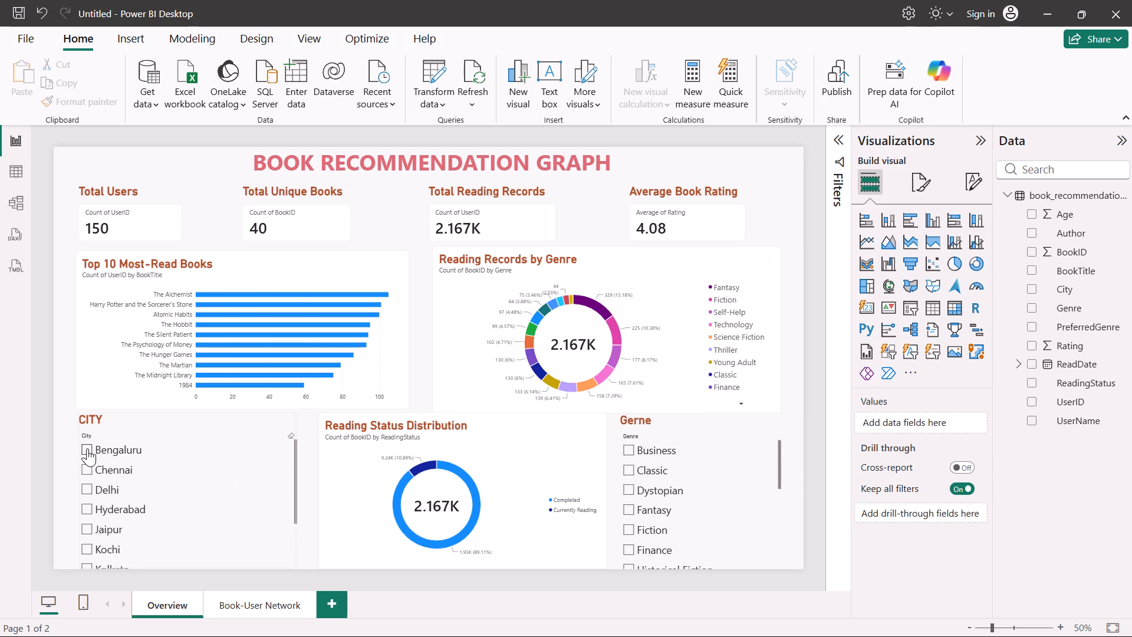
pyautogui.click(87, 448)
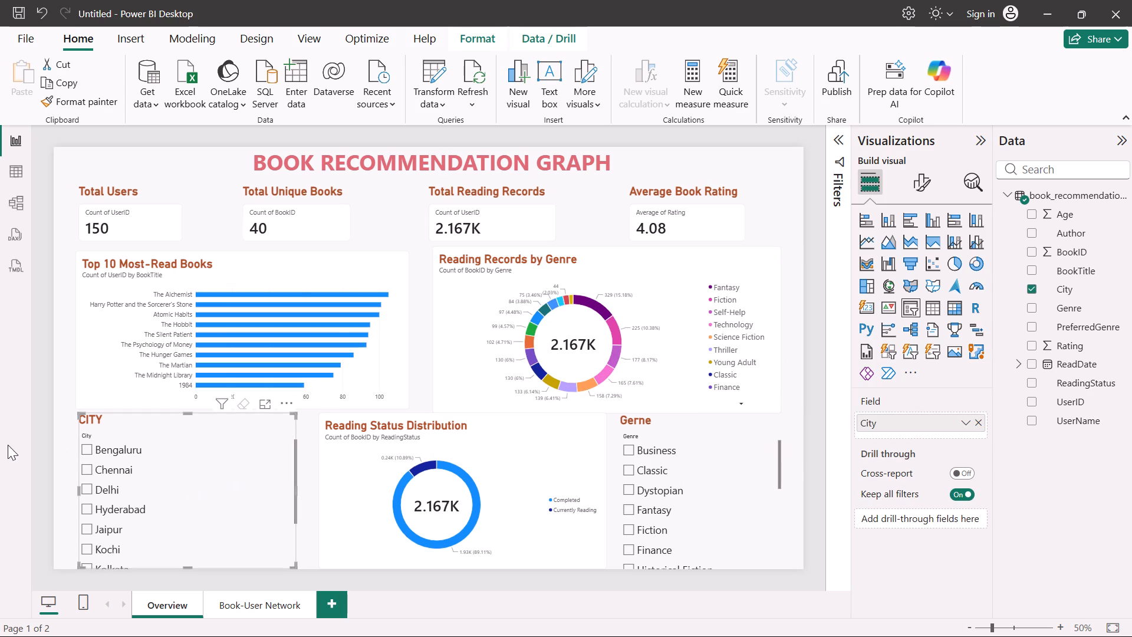
# Capture a rectangular screenshot of the Overview page's whole canvas, from the BOOK RECOMMENDATION GRAPH title to the bottom visuals.
pyautogui.press('Print')
pyautogui.moveTo(54, 148); pyautogui.dragTo(808, 579)
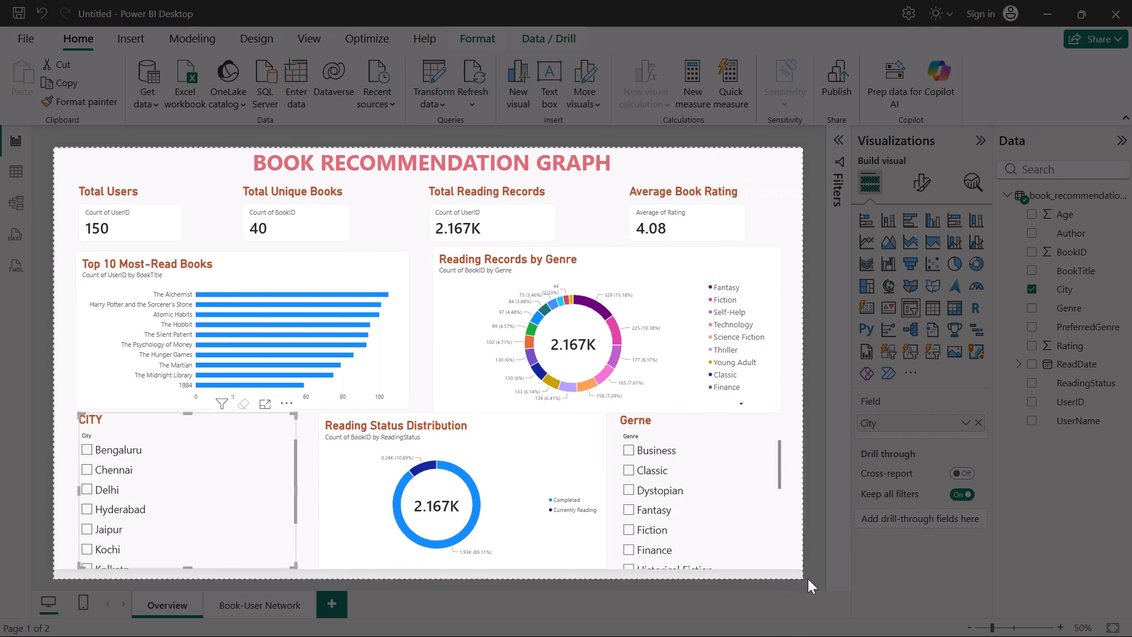
pyautogui.moveTo(808, 579); pyautogui.dragTo(822, 573)
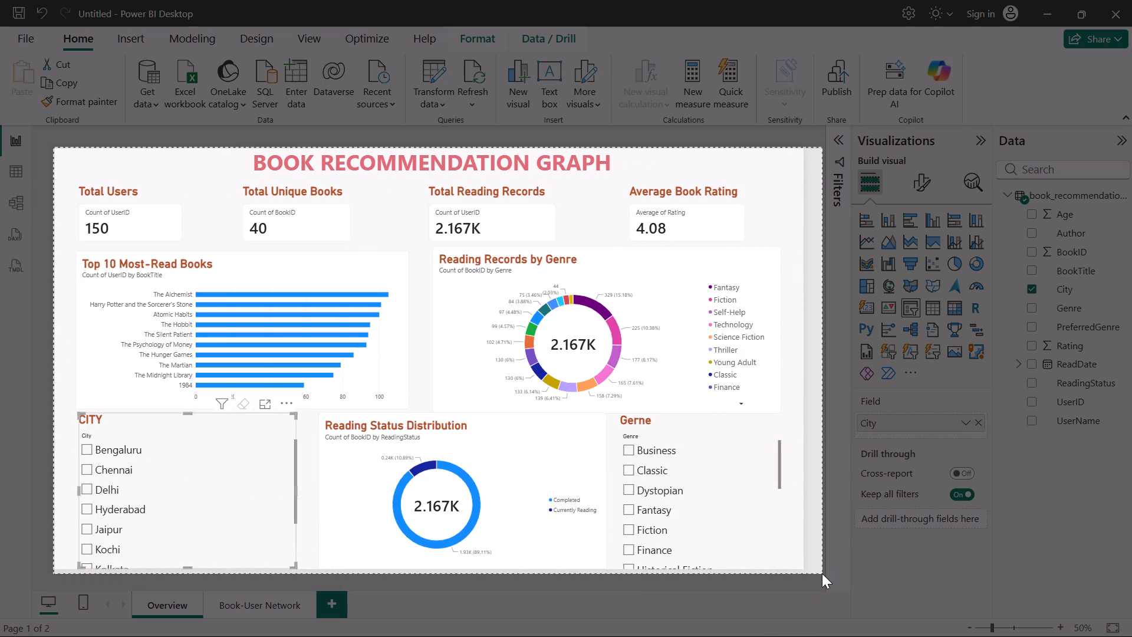
pyautogui.moveTo(822, 573); pyautogui.dragTo(823, 570)
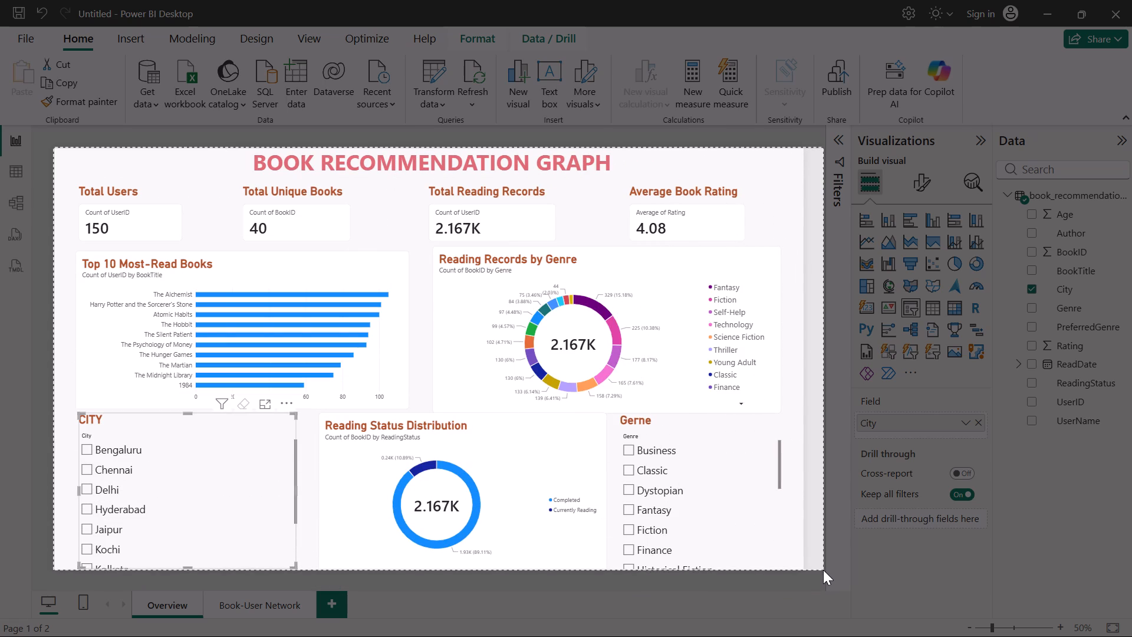
pyautogui.moveTo(823, 570); pyautogui.dragTo(821, 576)
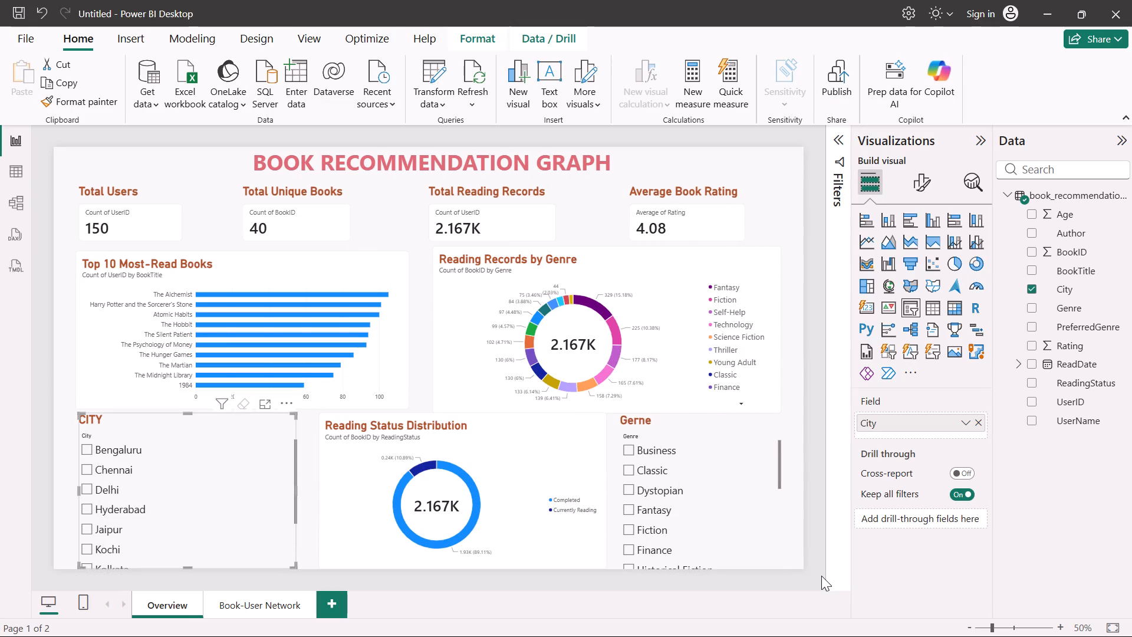
# Capture a rectangular screenshot of the Book-User Network page's whole canvas, including the page names below it.
pyautogui.click(271, 600)
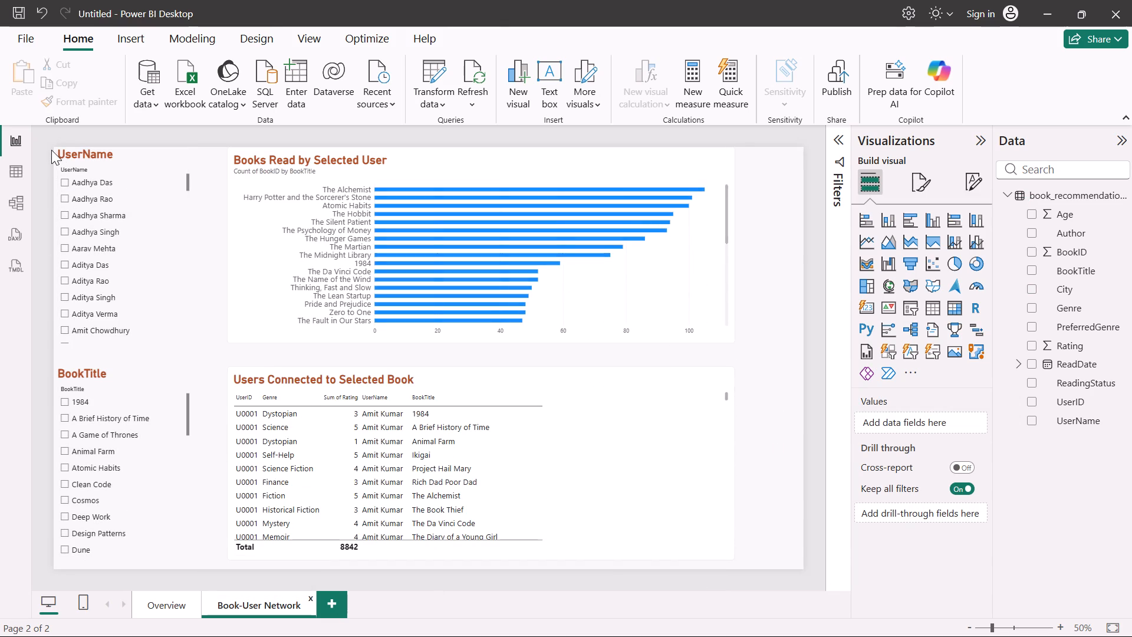
pyautogui.press('Print')
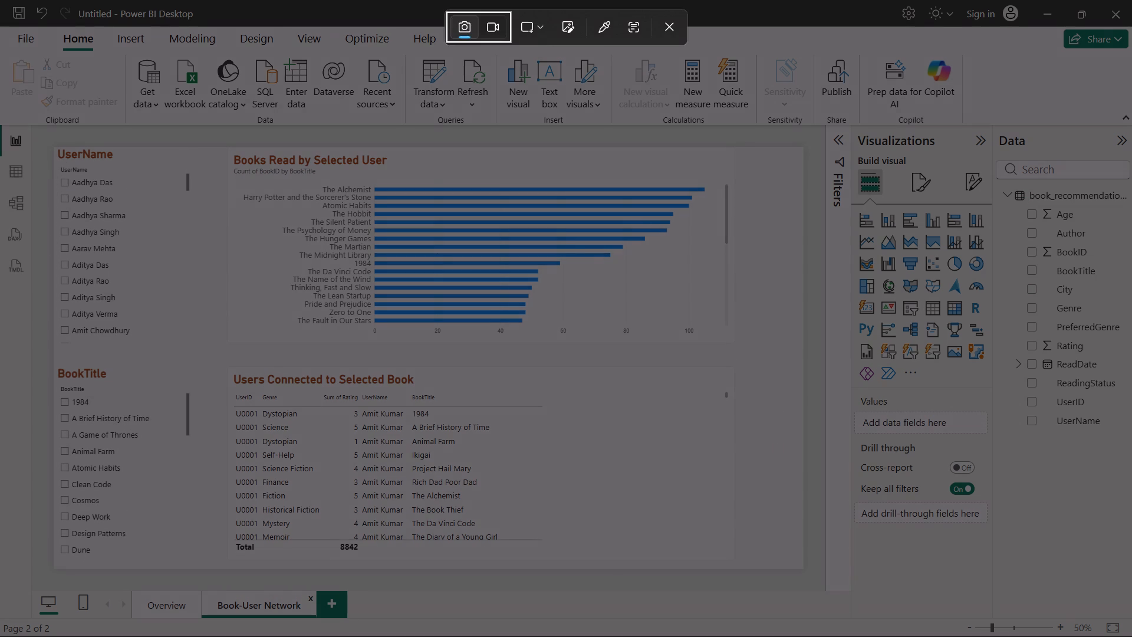
pyautogui.moveTo(52, 146); pyautogui.dragTo(797, 615)
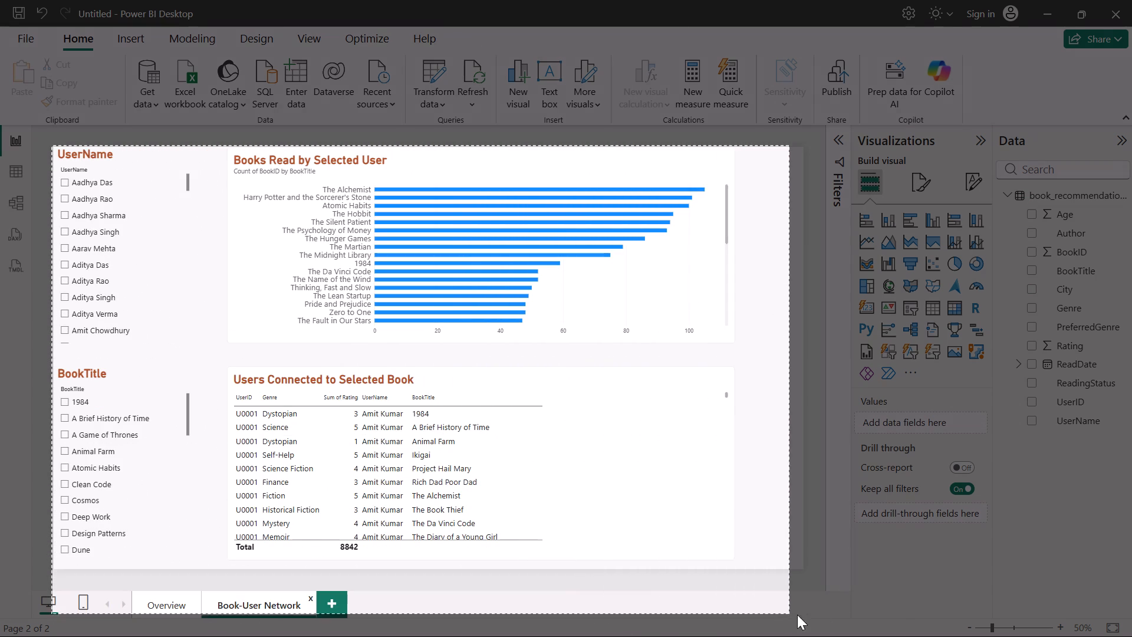
pyautogui.moveTo(797, 615); pyautogui.dragTo(822, 618)
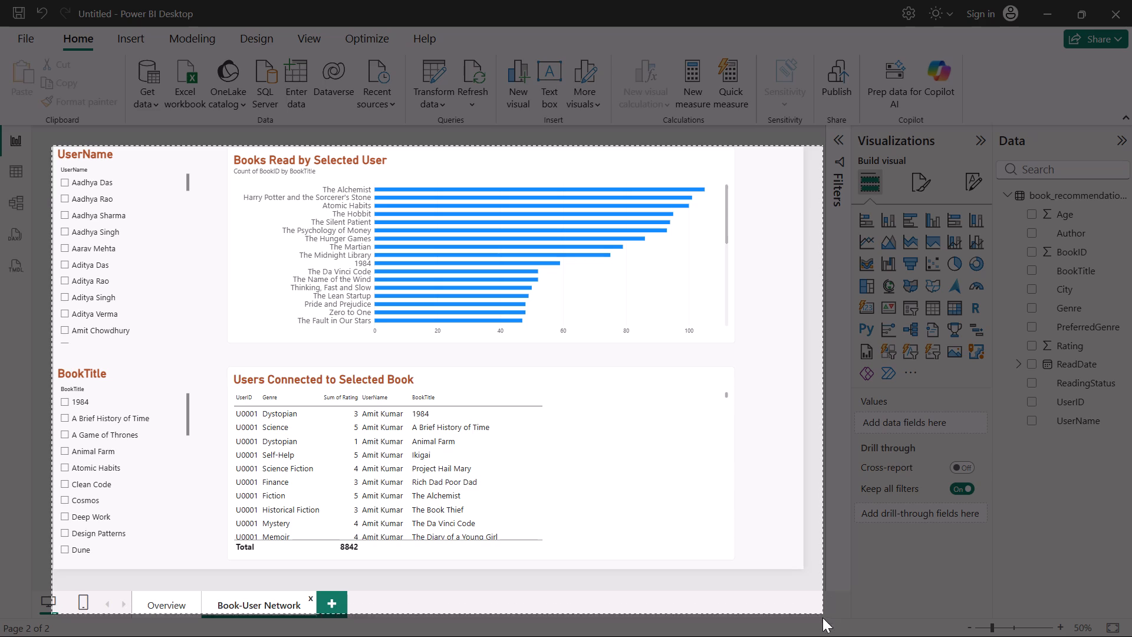
pyautogui.moveTo(822, 618); pyautogui.dragTo(824, 625)
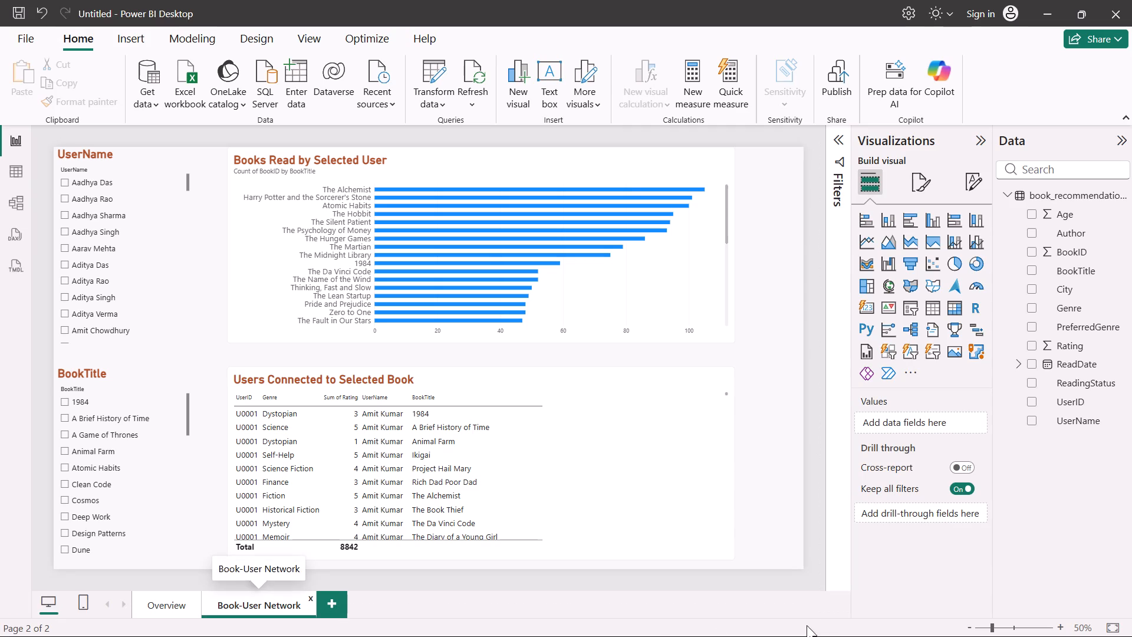
# Return to the Overview page and capture a rectangular screenshot of its whole canvas, including the page names below it.
pyautogui.click(167, 606)
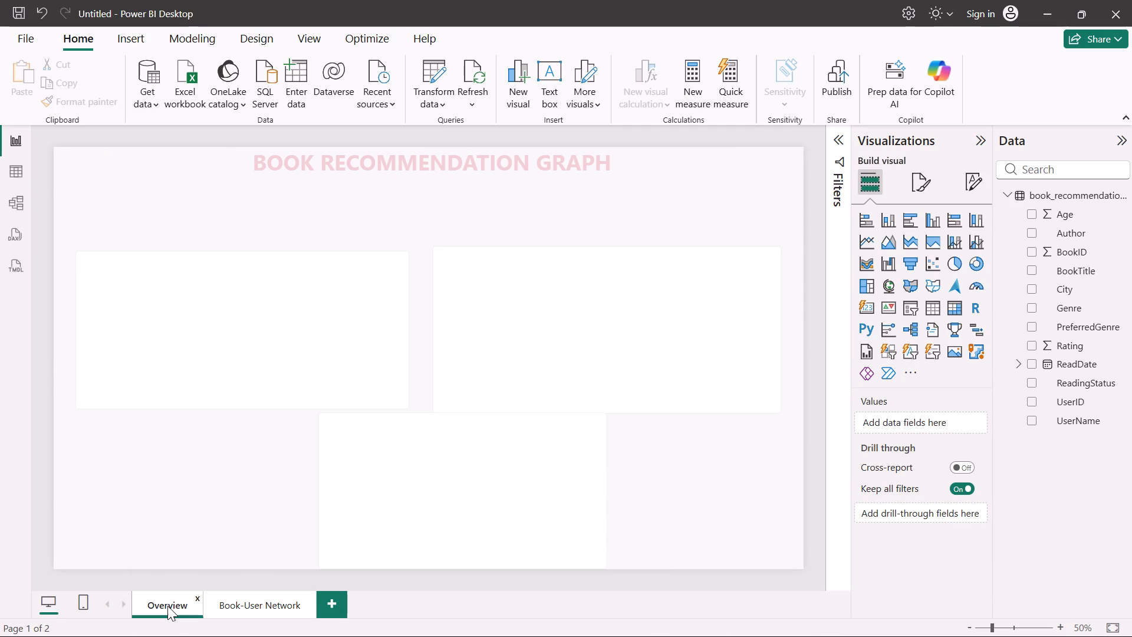
pyautogui.press('Print')
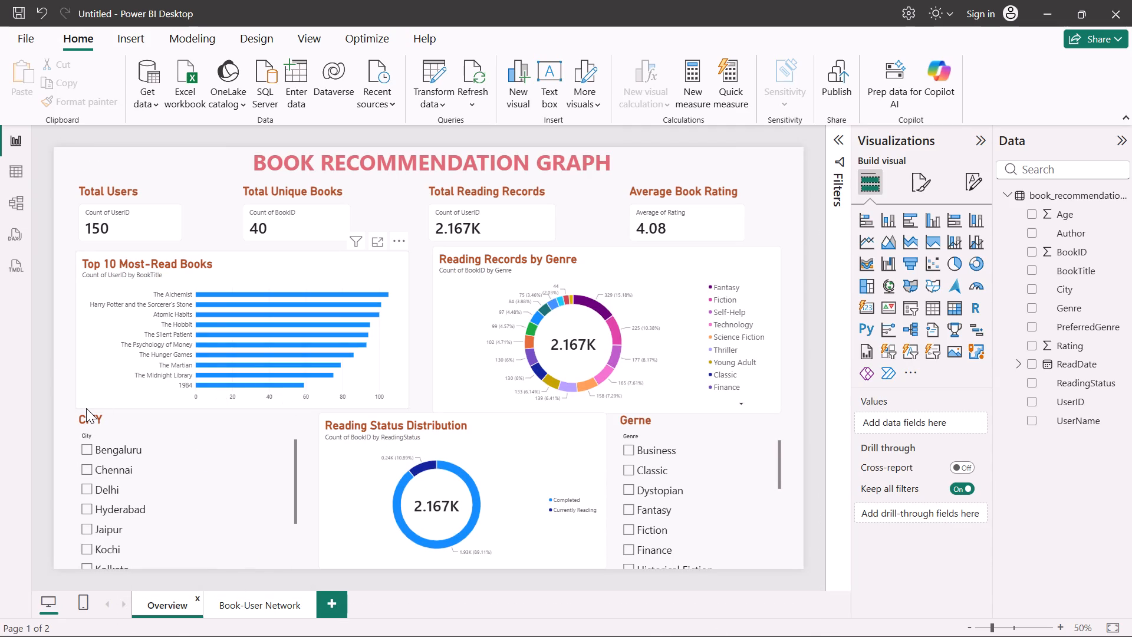
pyautogui.moveTo(51, 146); pyautogui.dragTo(482, 536)
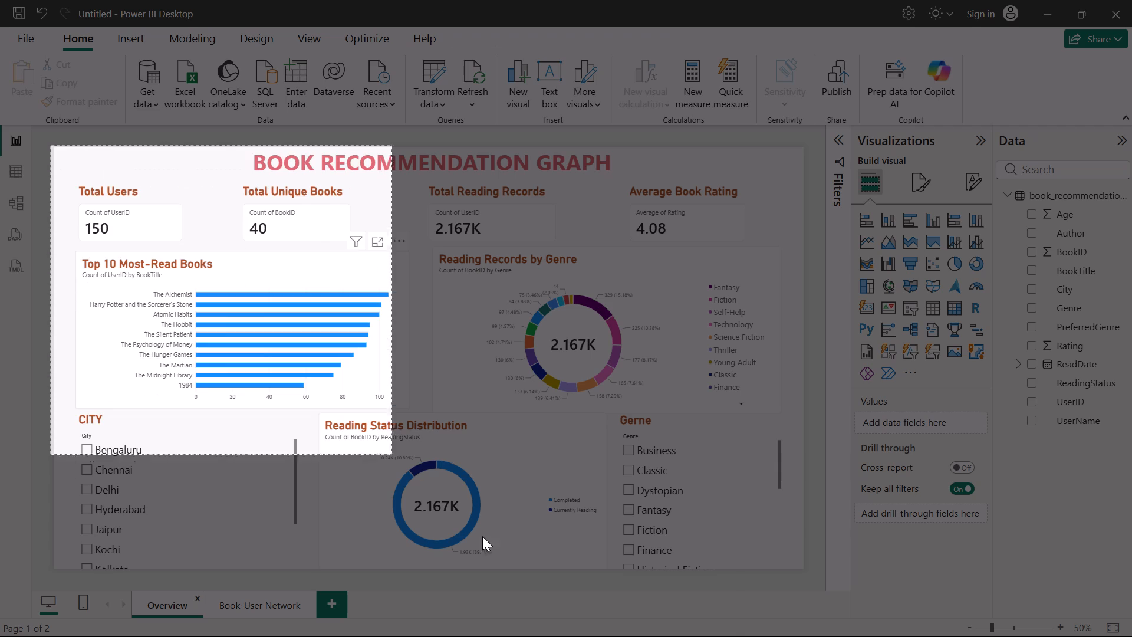
pyautogui.moveTo(482, 536); pyautogui.dragTo(815, 623)
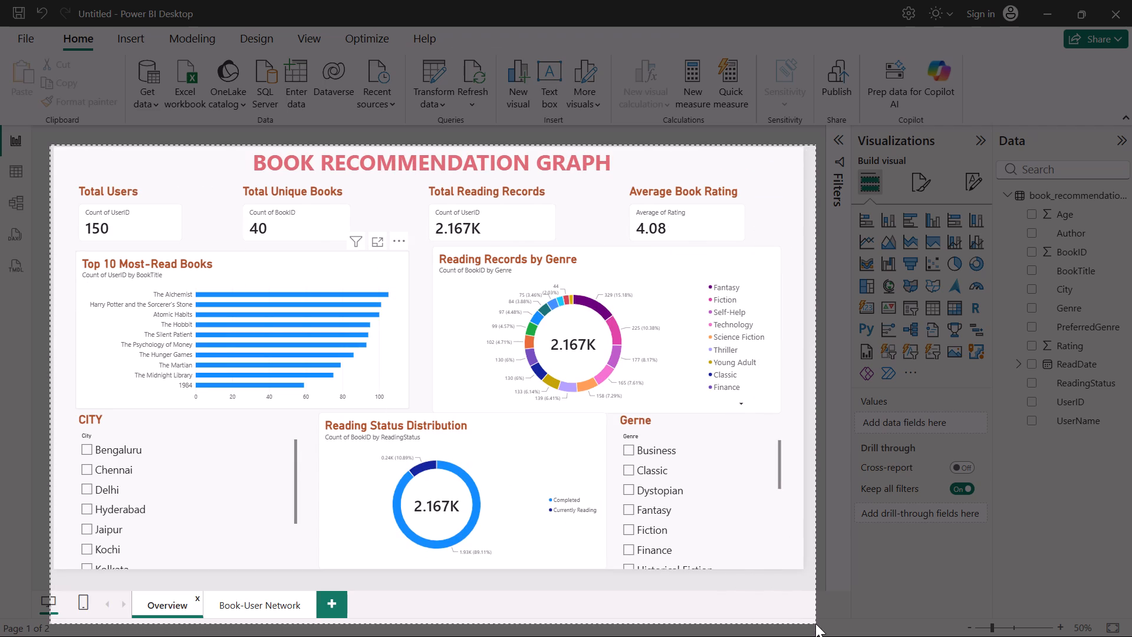
pyautogui.moveTo(815, 623); pyautogui.dragTo(807, 625)
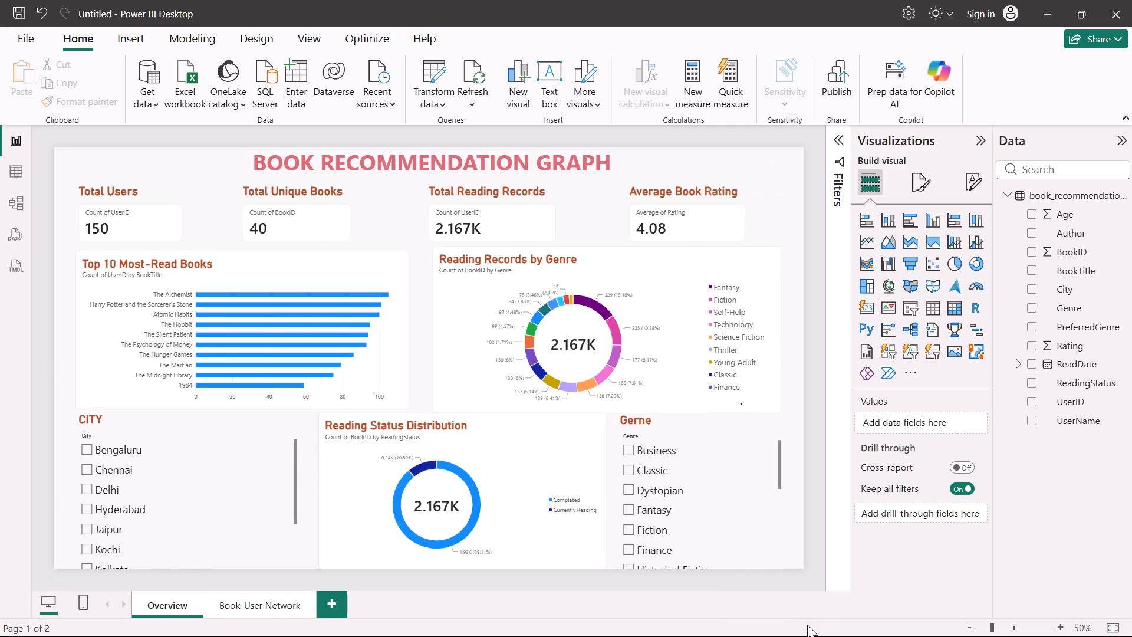
# Save the untitled report in the BI projects folder, entering bookrecomen as the start of its name.
pyautogui.hotkey('ctrl', 's')
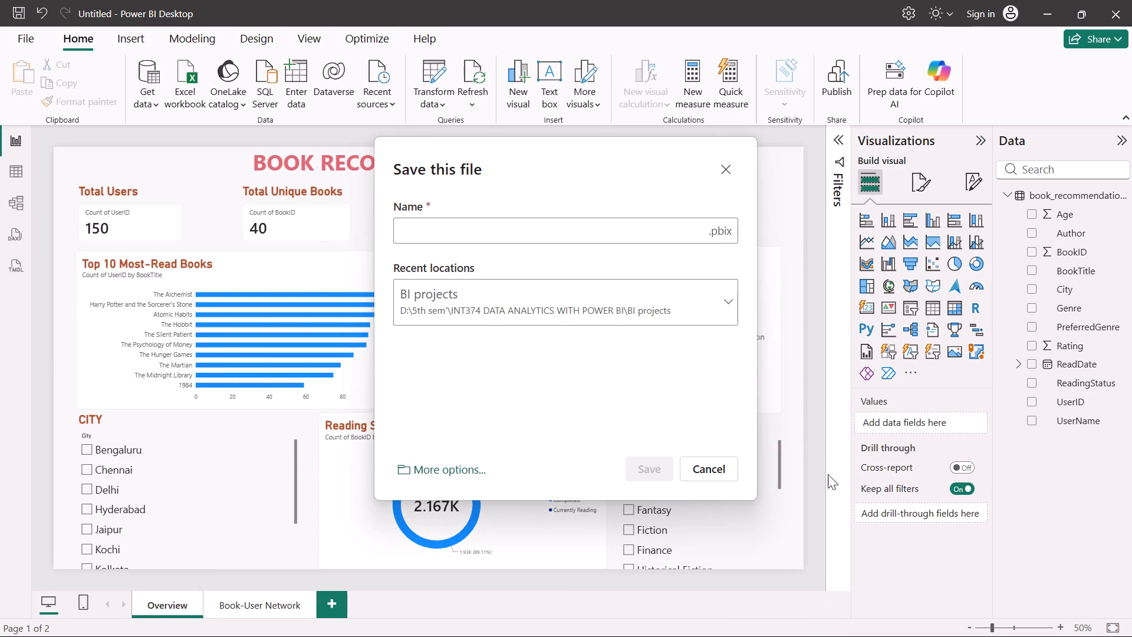
pyautogui.click(506, 231)
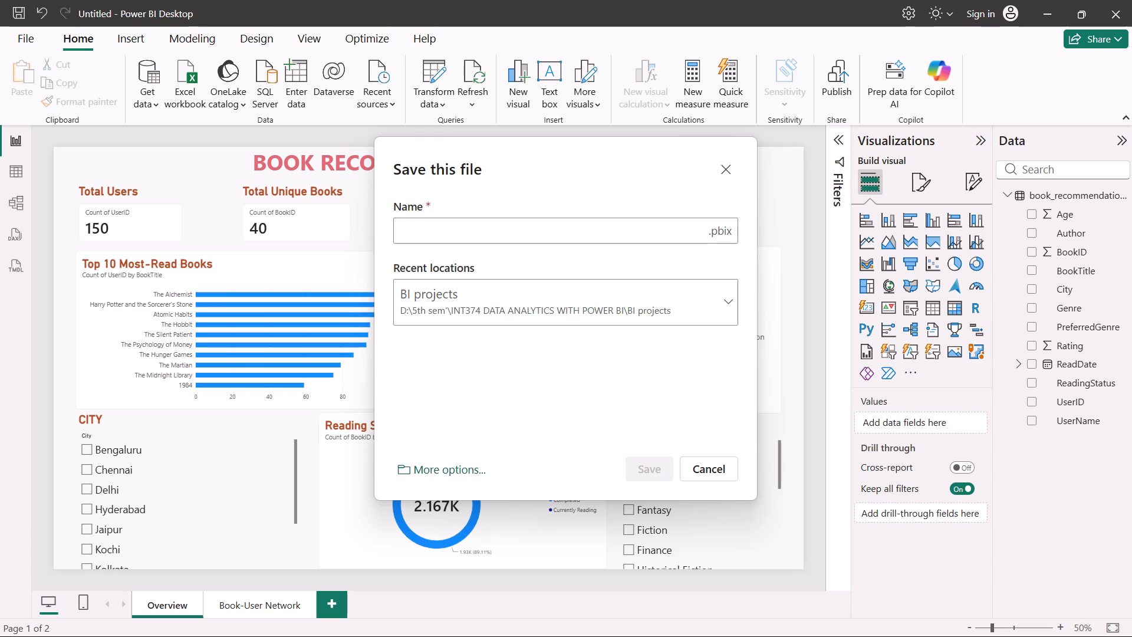
pyautogui.write('bookrec')
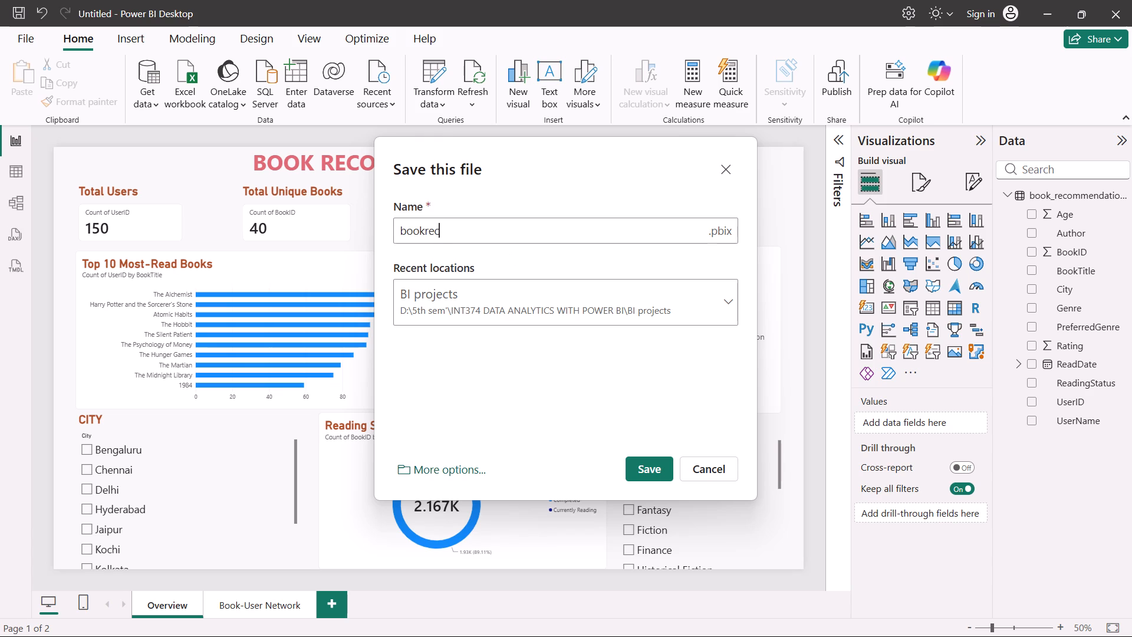
pyautogui.write('ome')
pyautogui.press('n')
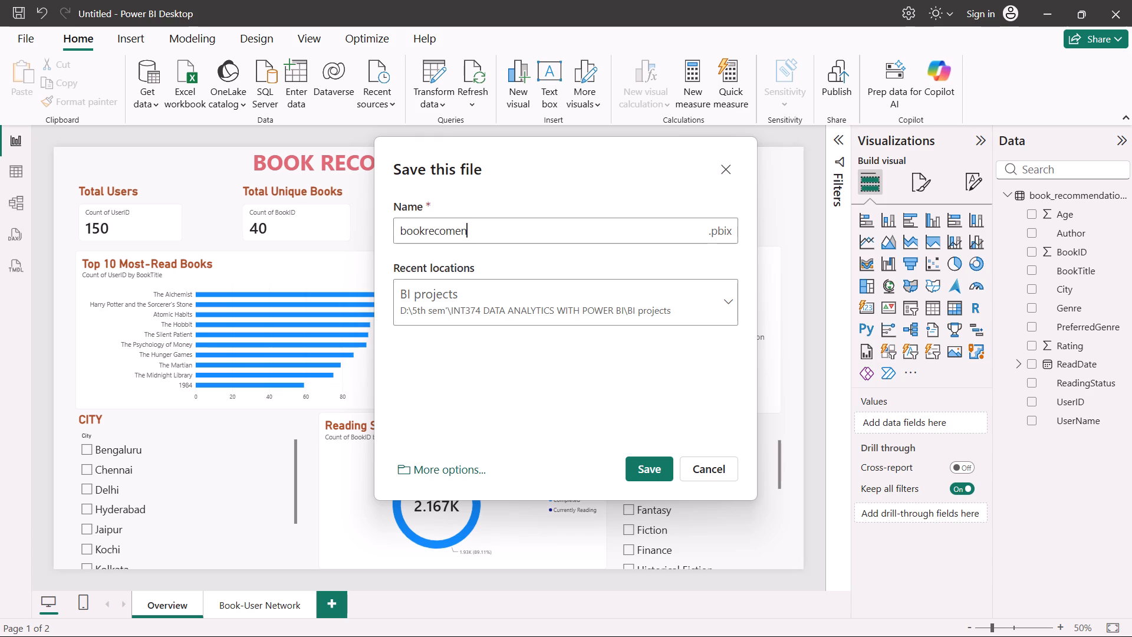